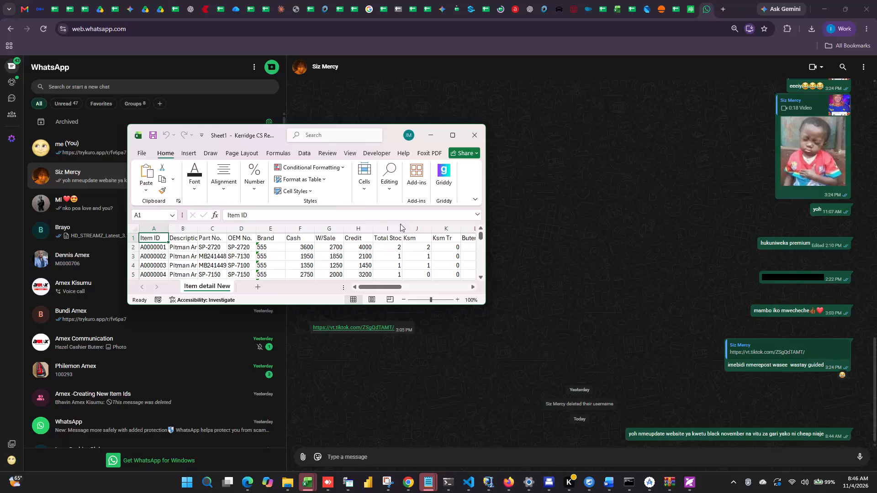
Maximize the Kerridge CS Report workbook window and switch to the Website Promo Items 03.11.2026 workbook.
click(448, 136)
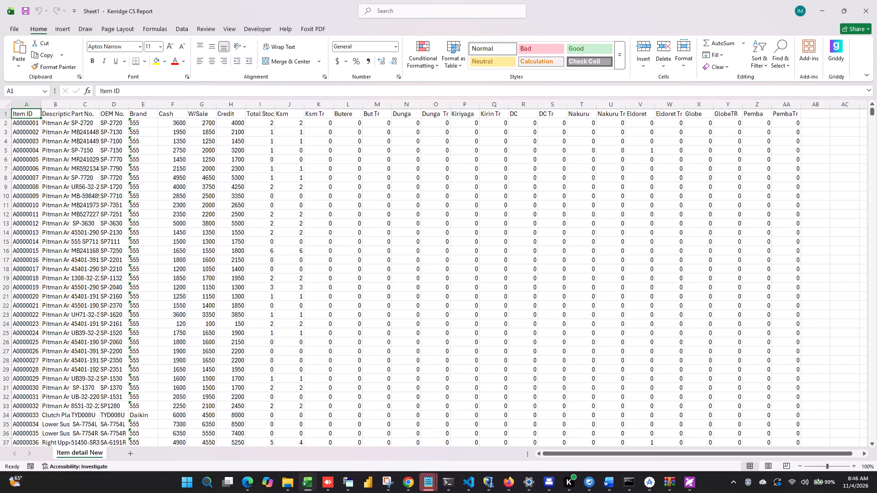
click(305, 483)
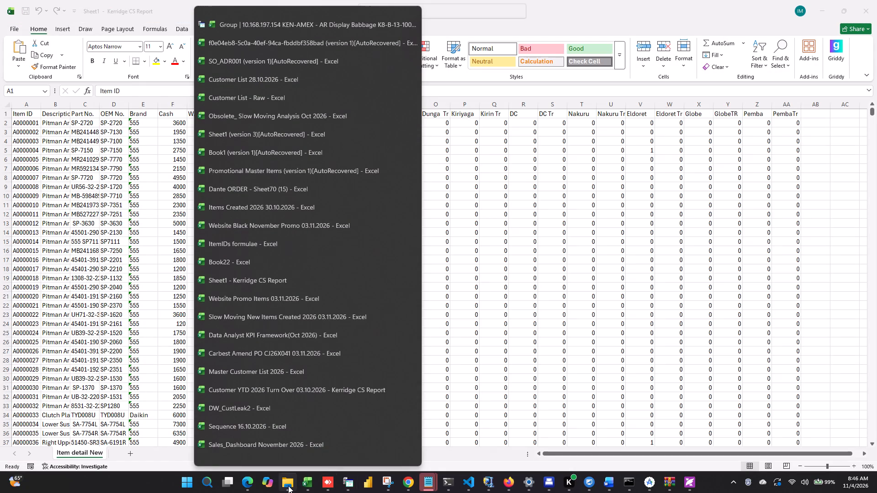
scroll(287, 406, down, 7)
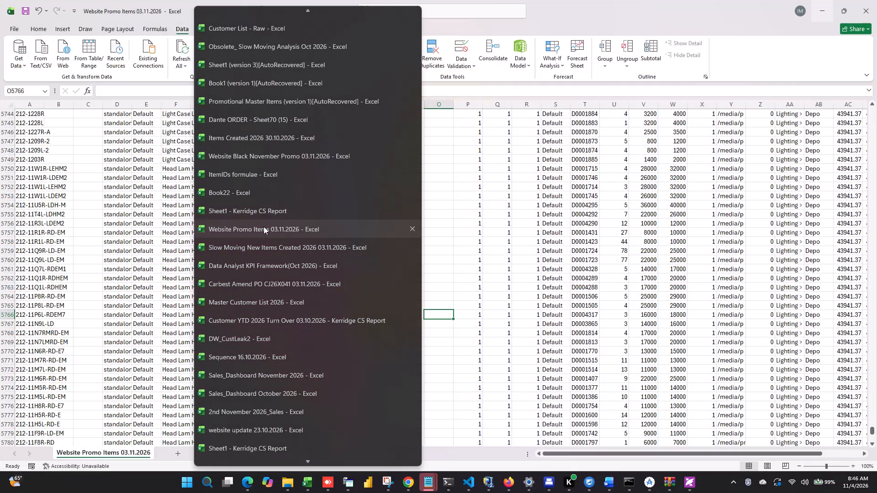
click(265, 228)
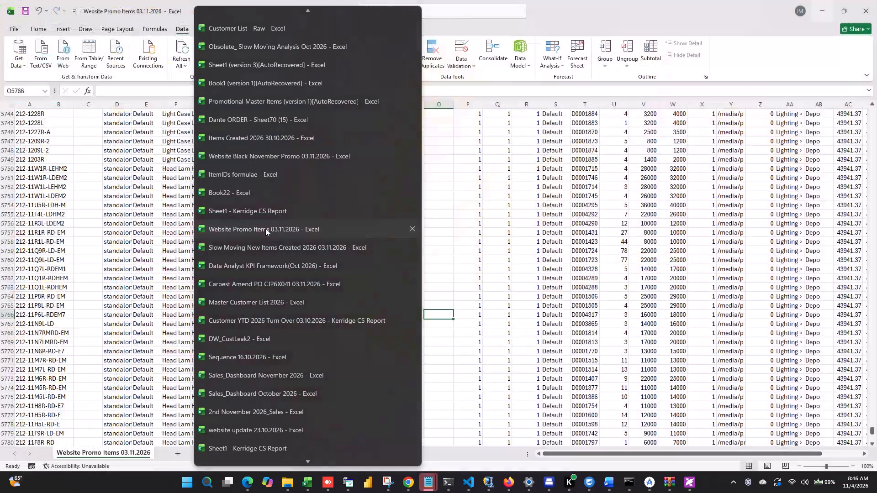
Insert a blank column Y directly after the stock_on_sale column in the promo items sheet.
scroll(460, 333, up, 15)
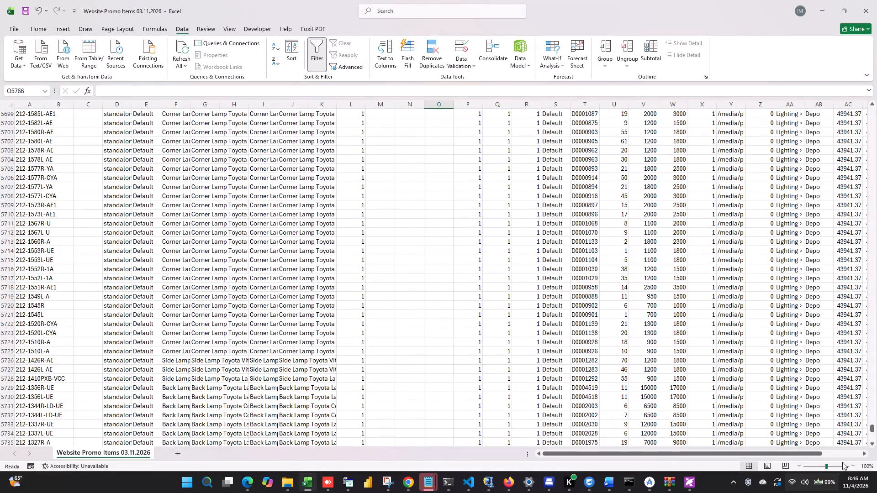
drag(871, 429, 875, 19)
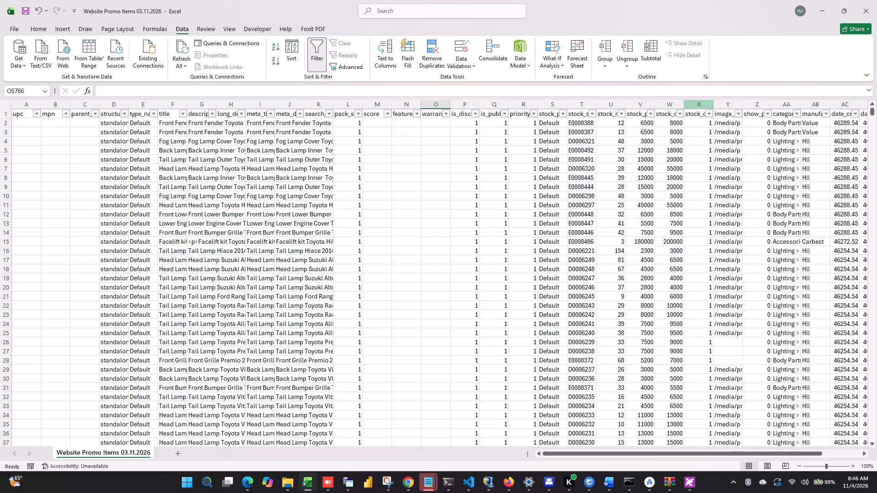
click(703, 126)
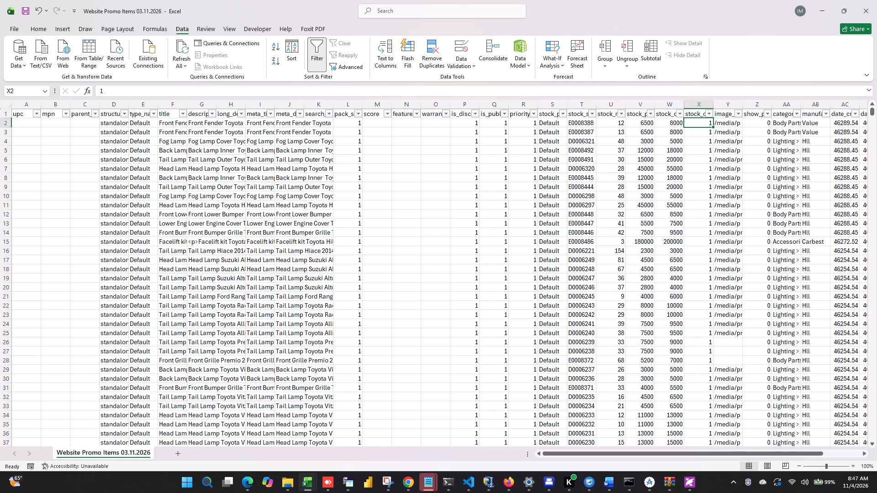
click(700, 112)
click(724, 99)
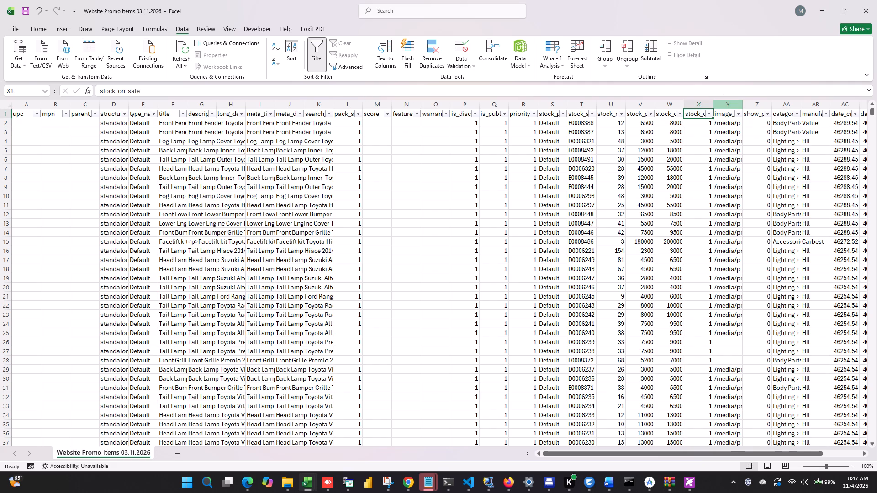
click(725, 105)
right_click(725, 105)
click(759, 198)
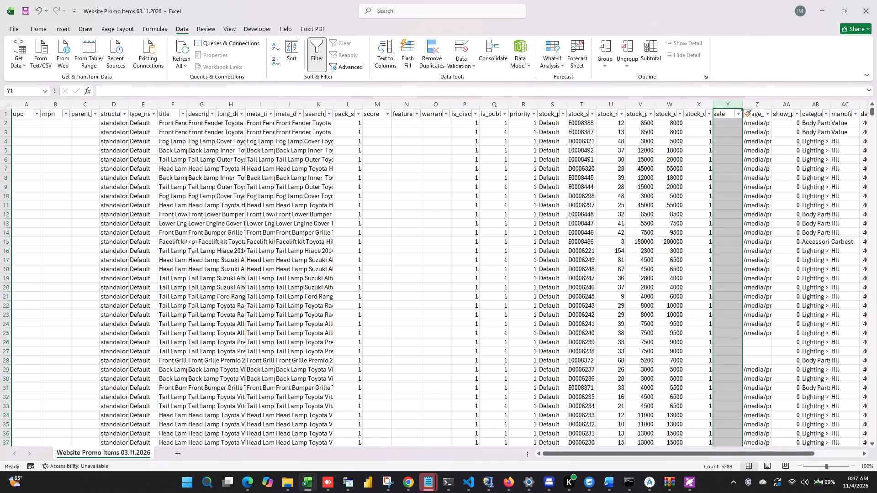
Begin a VLOOKUP formula in Y2 of the new column, using the stock code in T2 as the lookup value.
click(729, 127)
click(729, 124)
text(=vl)
key(Tab)
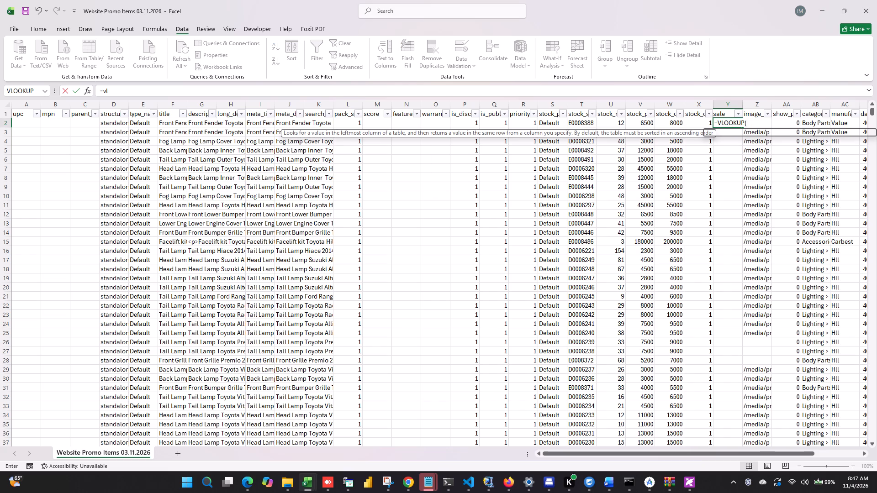
click(586, 122)
key(comma)
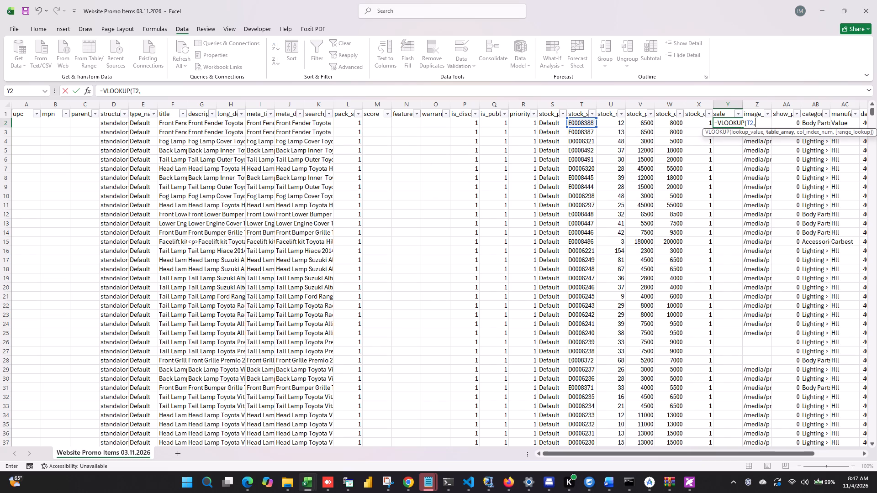
Switch to the Kerridge CS Report workbook and copy all the data on its Item detail New sheet.
key(alt+Tab)
key(Escape)
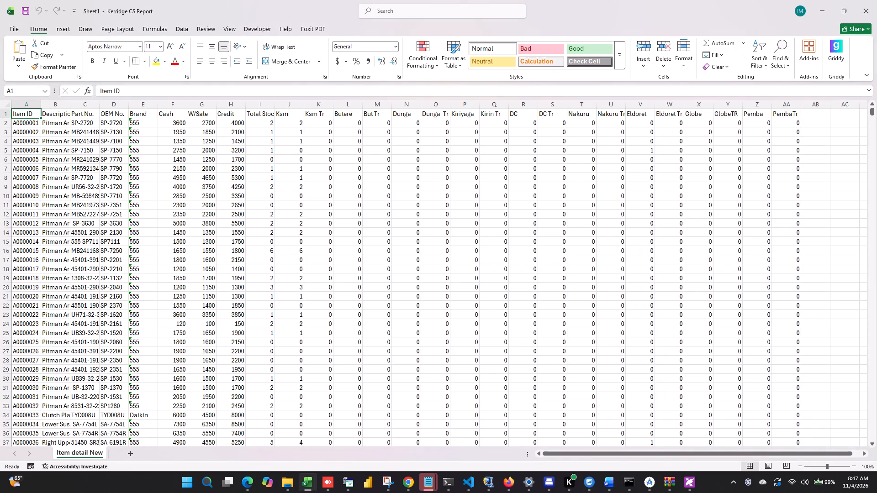
key(ctrl+a)
key(ctrl+c)
Abandon the unfinished VLOOKUP in the Website Promo Items 03.11.2026 workbook and paste the copied report at A1 of a new worksheet.
key(alt+Tab)
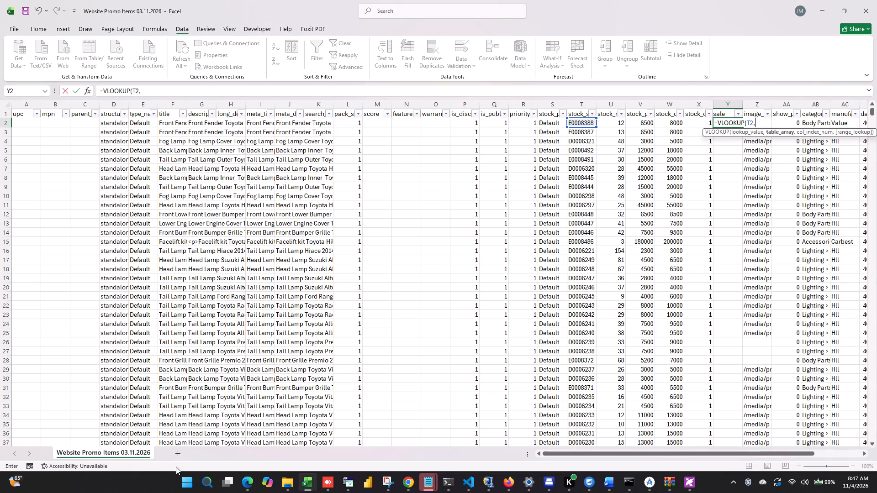
click(177, 458)
key(Escape)
click(178, 455)
right_click(32, 114)
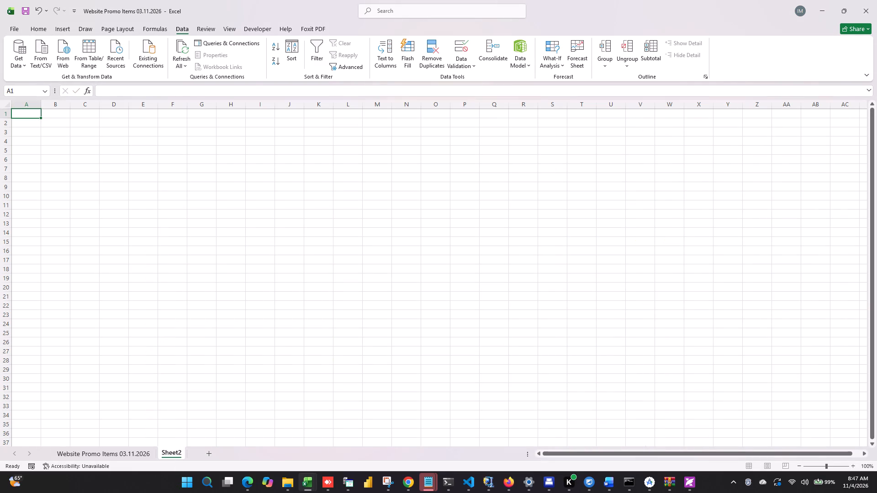
click(79, 175)
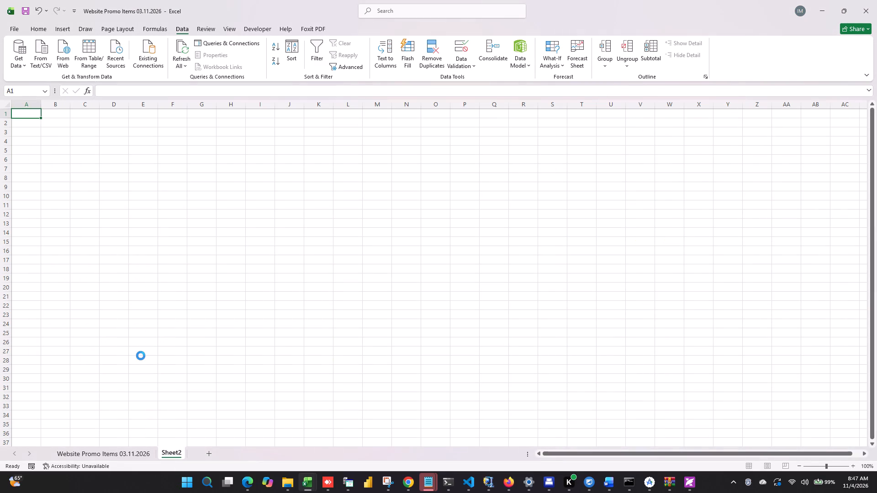
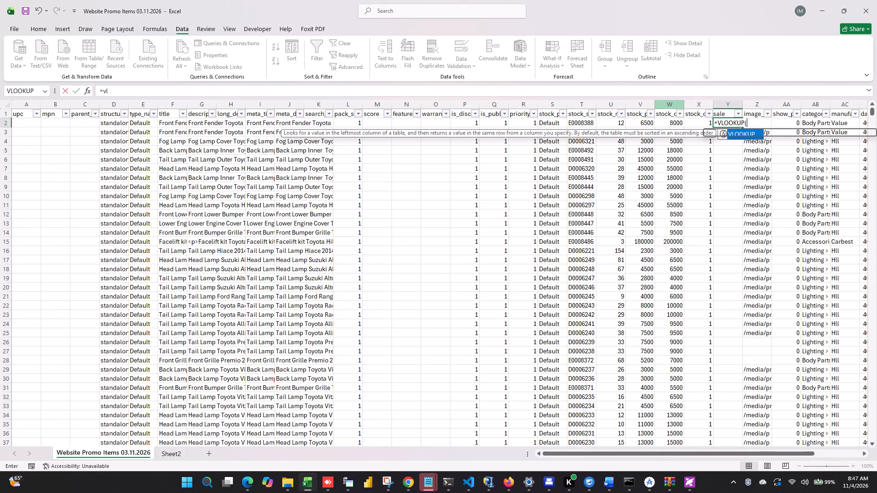
click(584, 124)
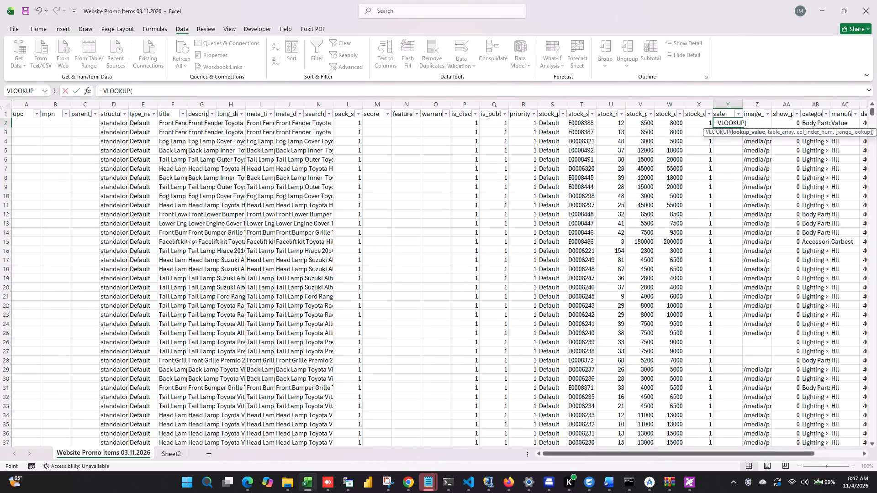
key(comma)
click(180, 452)
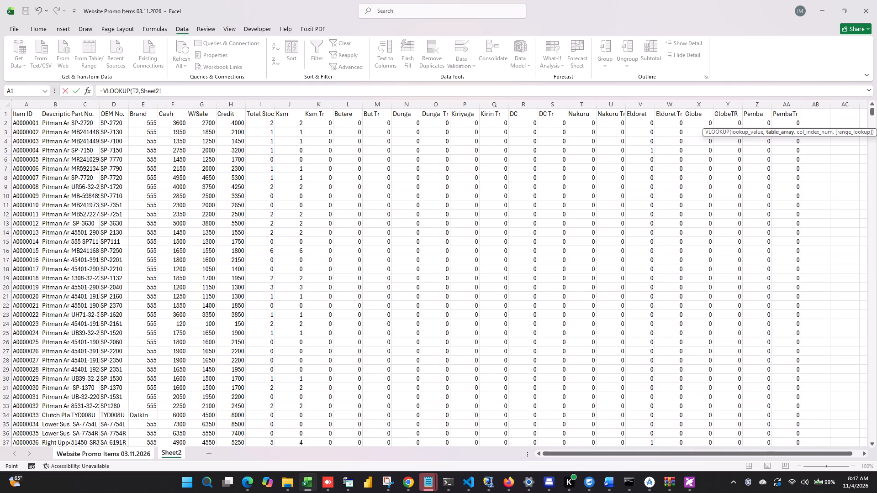
drag(34, 106, 258, 110)
text(,9,0)
key(Return)
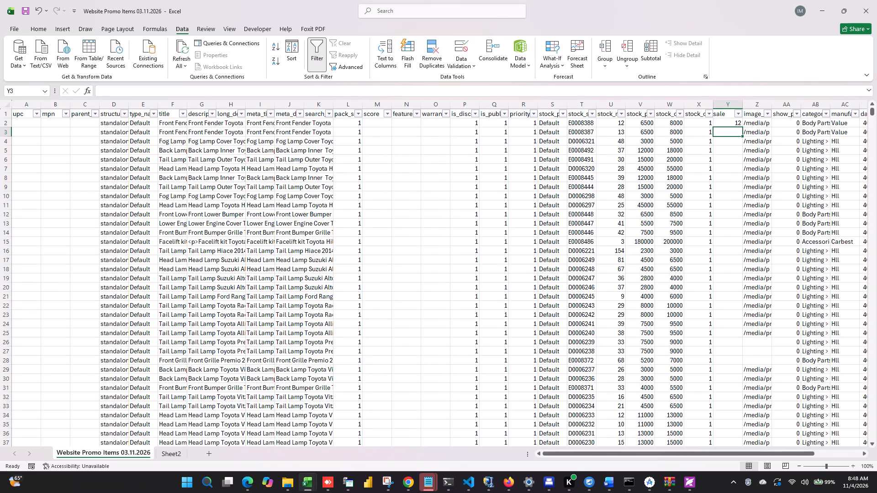
scroll(655, 322, up, 5)
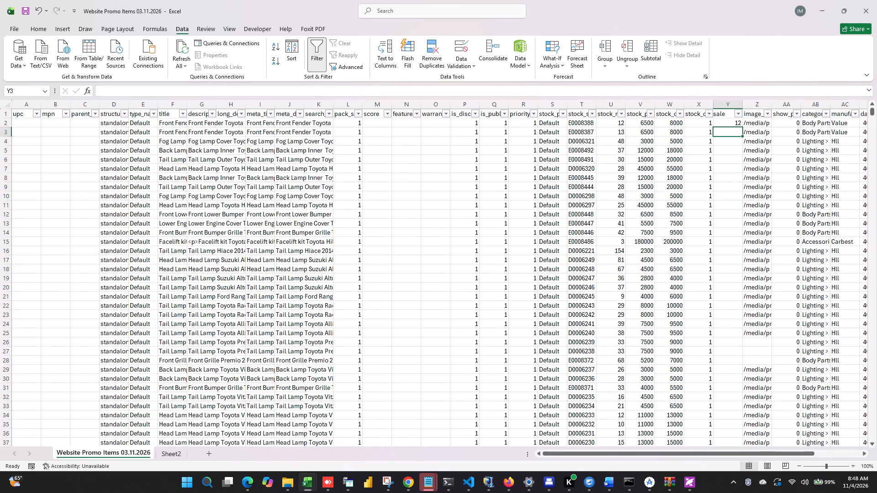
click(731, 123)
double_click(743, 127)
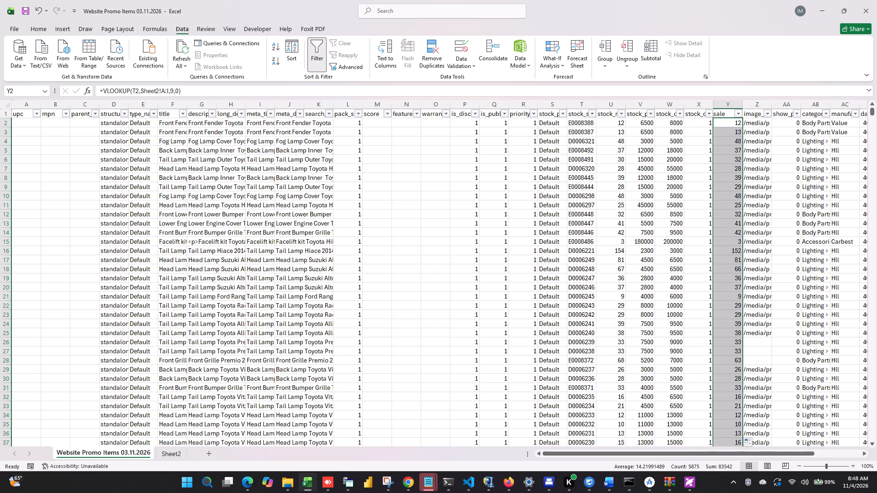
Filter column Y to only the values -1 and 0 to view those items, and clear the filter.
click(740, 112)
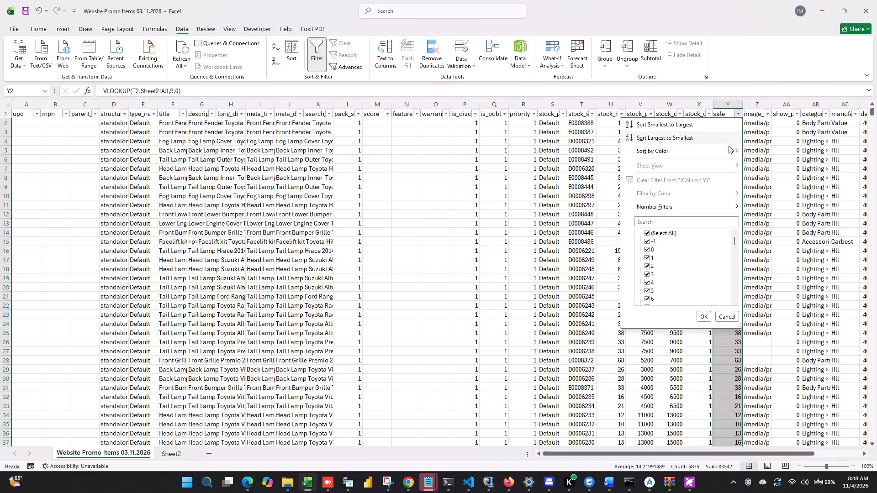
click(660, 234)
click(647, 252)
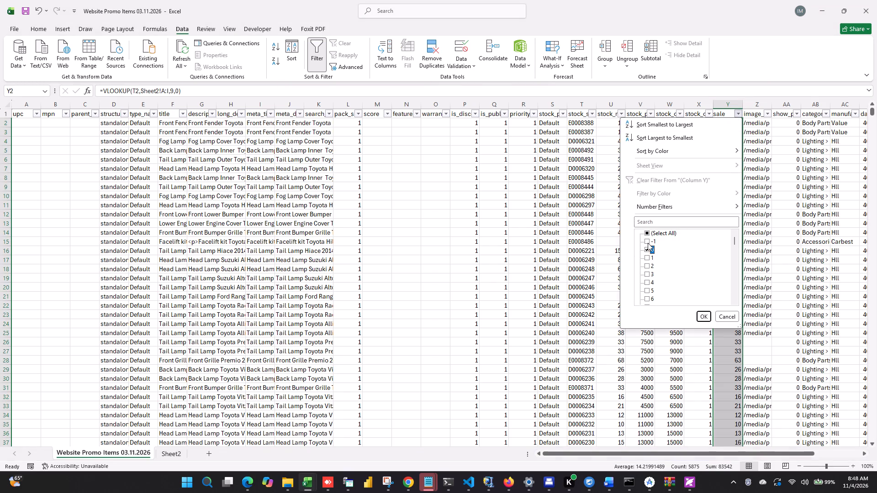
click(648, 243)
click(706, 317)
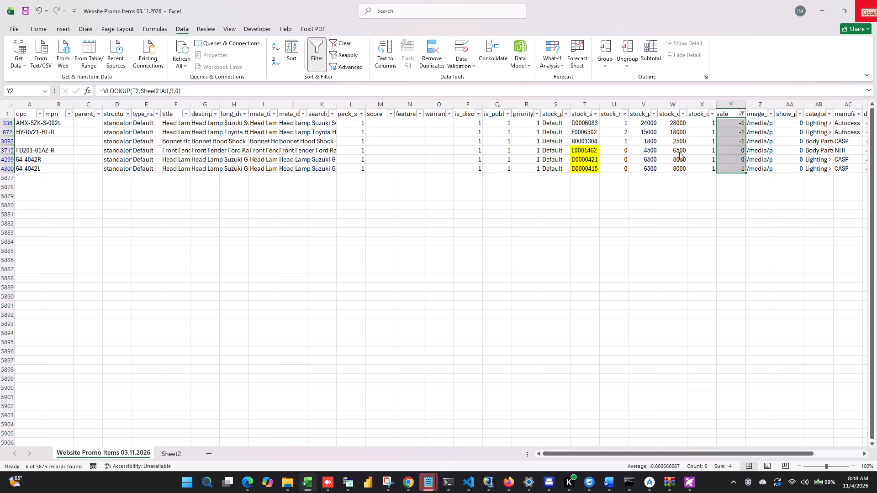
click(341, 40)
Switch to File Explorer and open the Website Promo Items 31.10.2026 file from the Data Import folder.
click(295, 481)
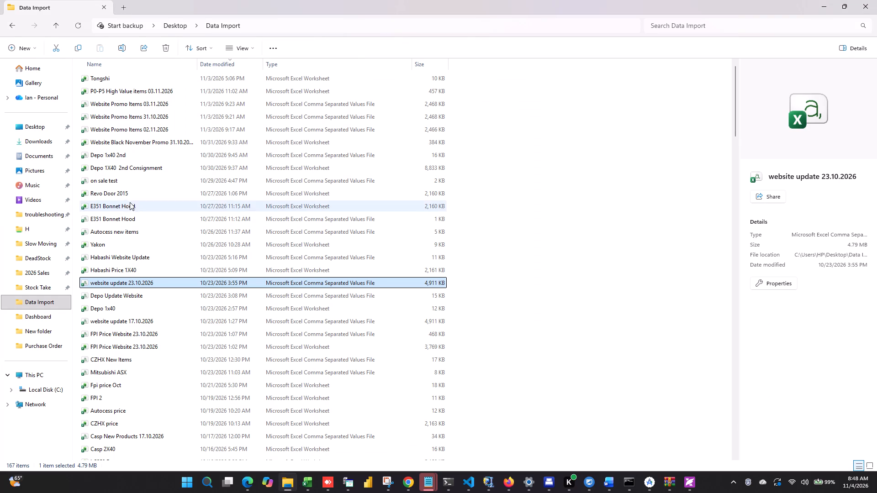
scroll(147, 210, up, 7)
double_click(149, 116)
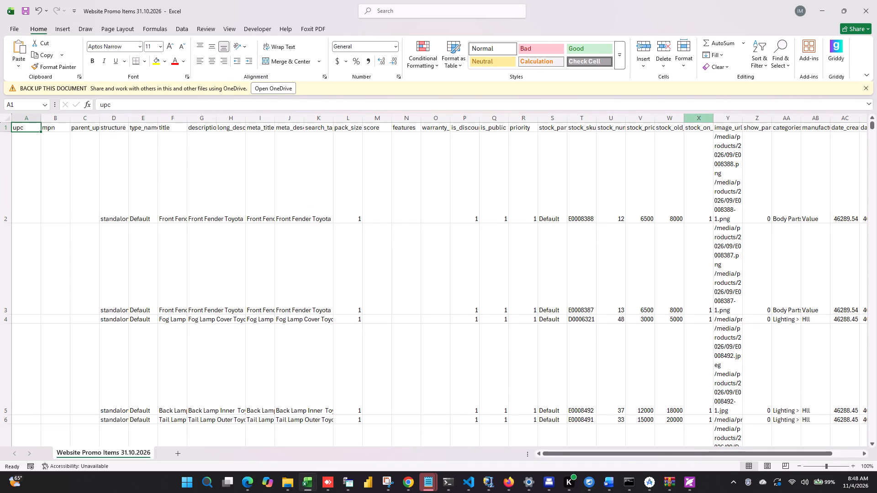
Set the row height of the whole sheet to 15 and apply the proposed column width to all columns.
key(ctrl+a)
click(682, 57)
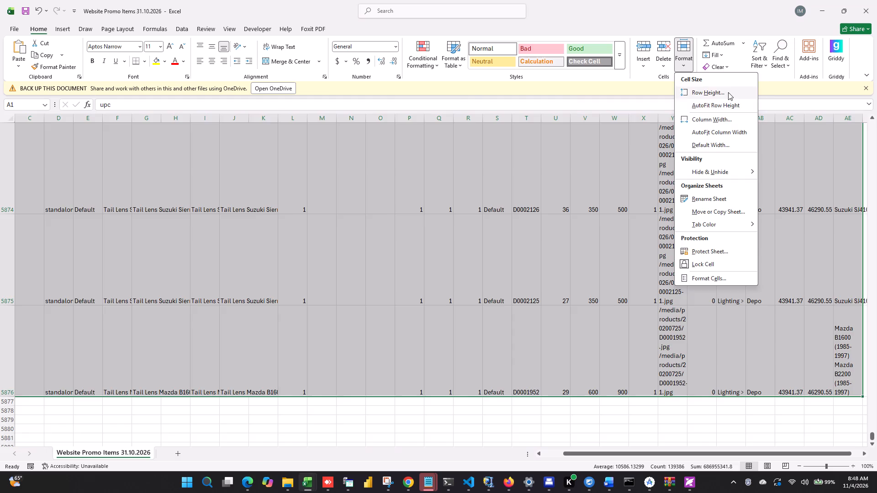
click(728, 92)
text(15)
key(Return)
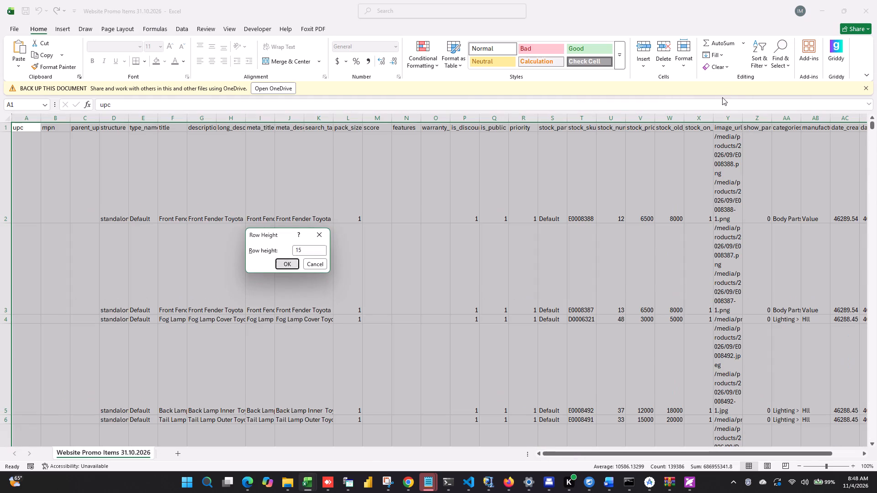
click(687, 62)
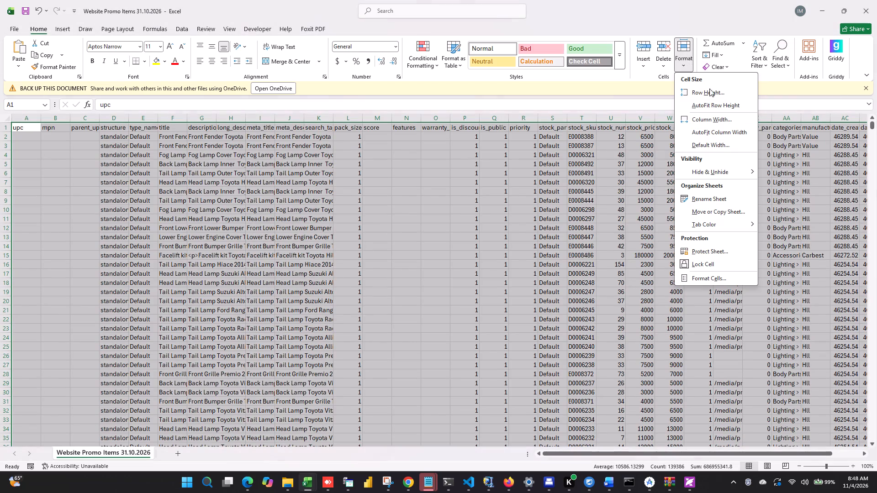
click(713, 119)
key(Return)
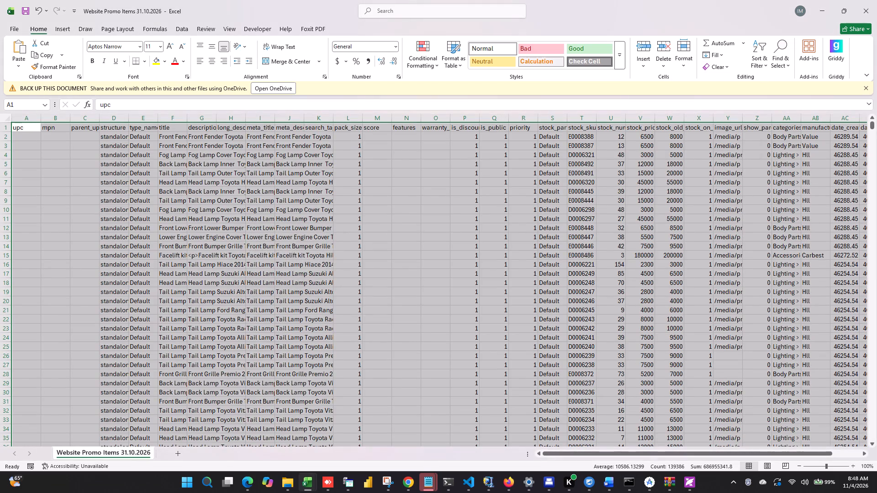
click(708, 198)
Insert a blank column V directly after the stock_num_in_stock column.
drag(657, 452, 724, 447)
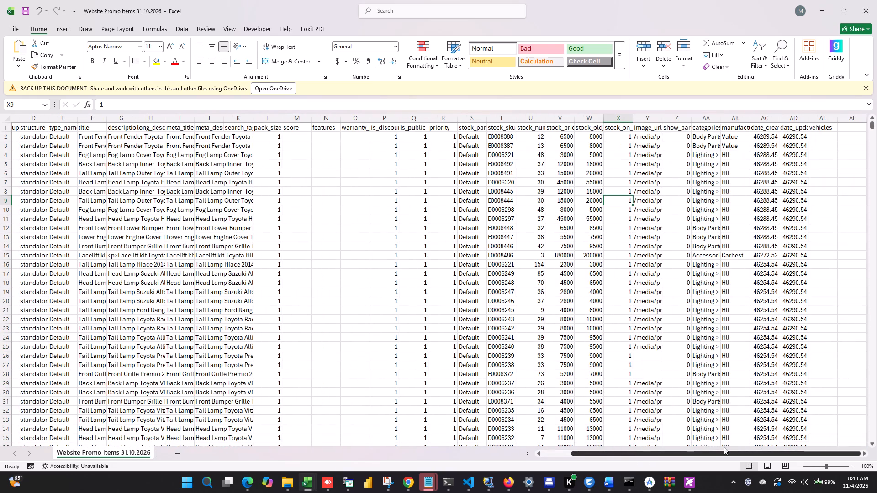
drag(724, 447, 759, 447)
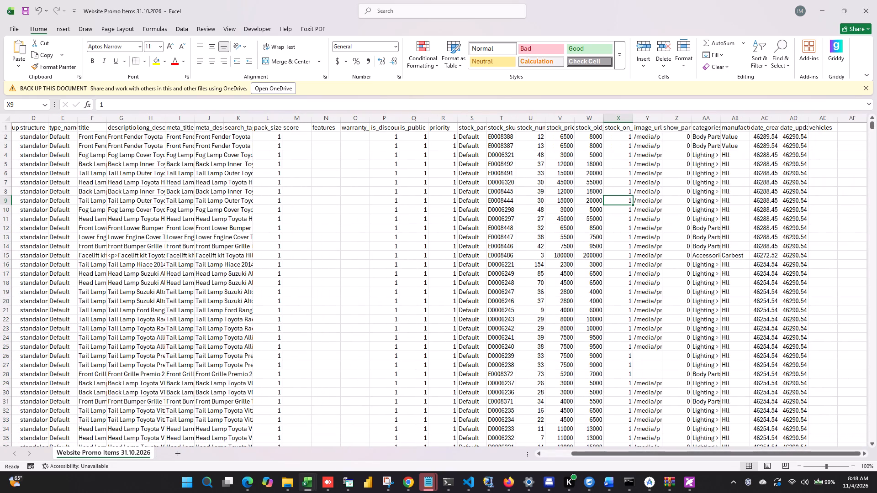
click(558, 117)
right_click(558, 117)
click(584, 208)
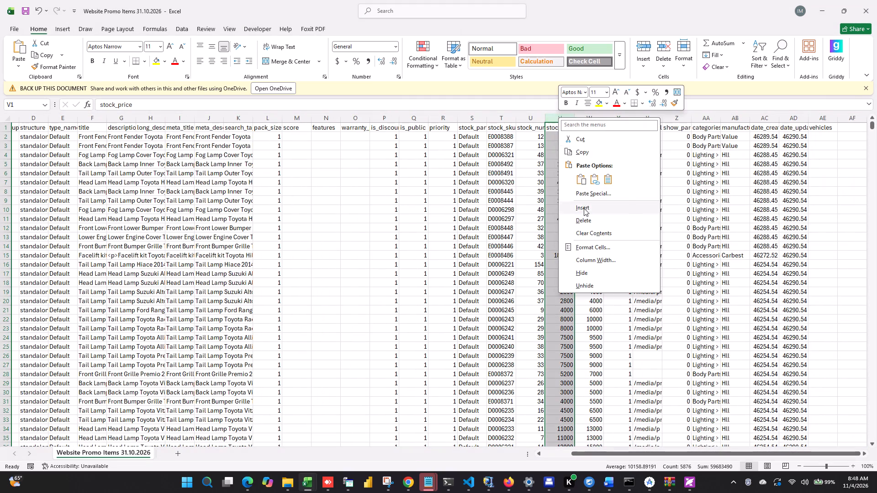
Add a new worksheet and paste the copied stock report data starting at A1.
click(174, 456)
right_click(31, 129)
click(83, 188)
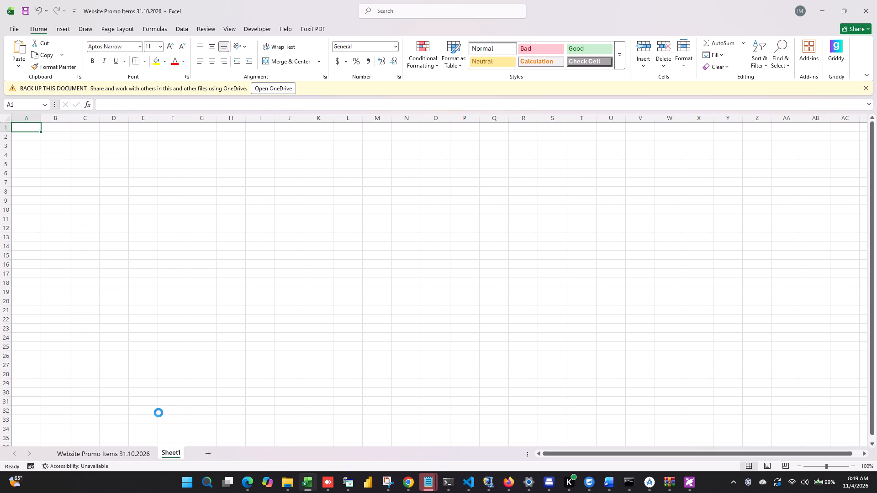
In the promo items sheet, enter =VLOOKUP(T2,Sheet1!A:I,9,0) in V2 and fill it down column V.
click(113, 458)
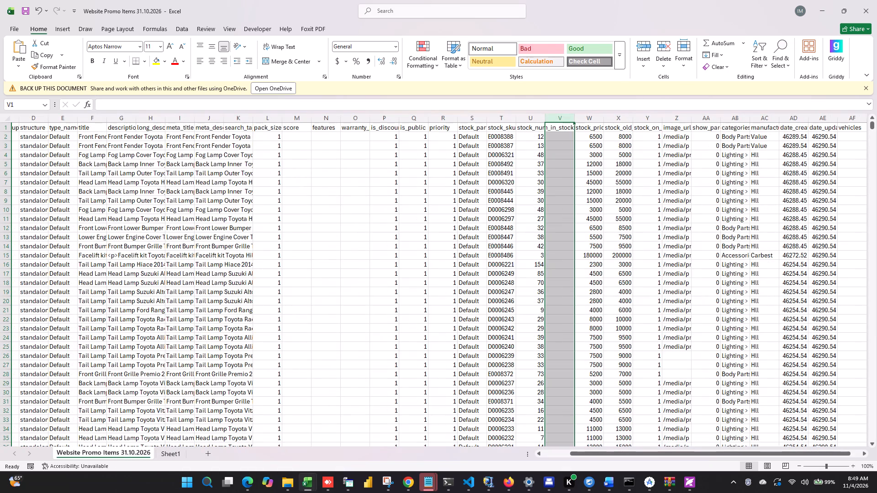
click(568, 139)
text(=vl)
key(Tab)
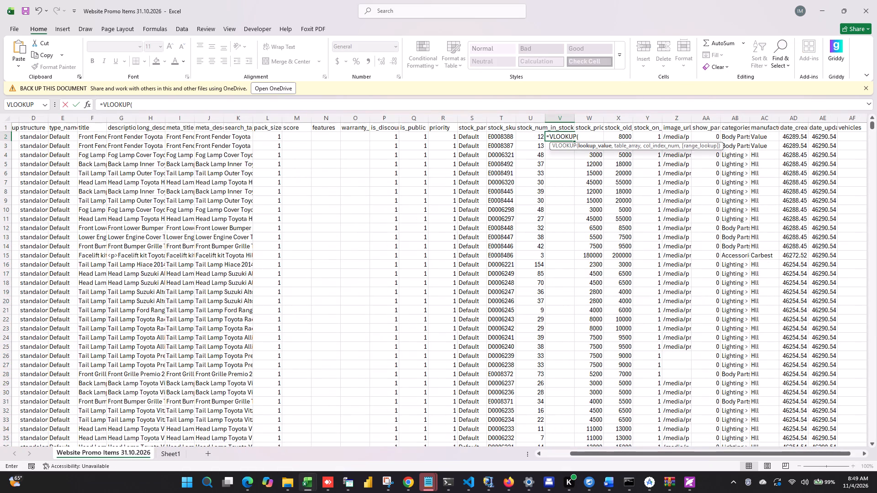
click(505, 136)
key(comma)
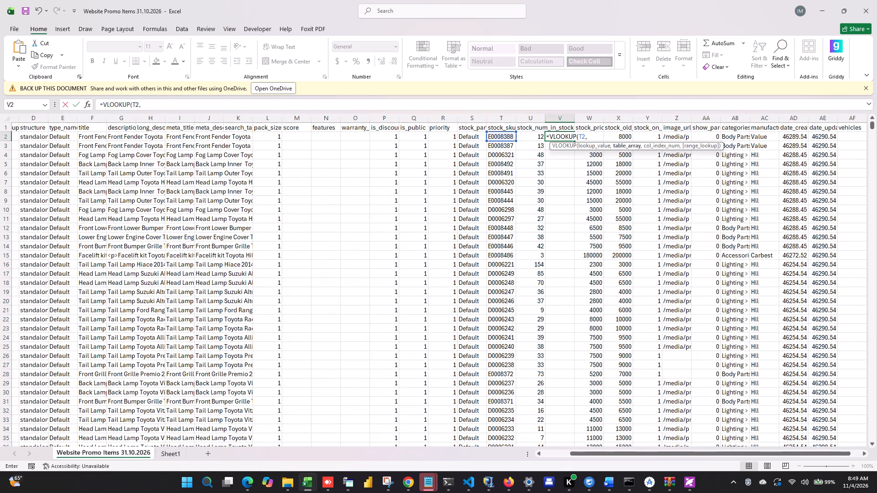
click(180, 454)
drag(29, 117, 270, 117)
text(,9,0)
key(Return)
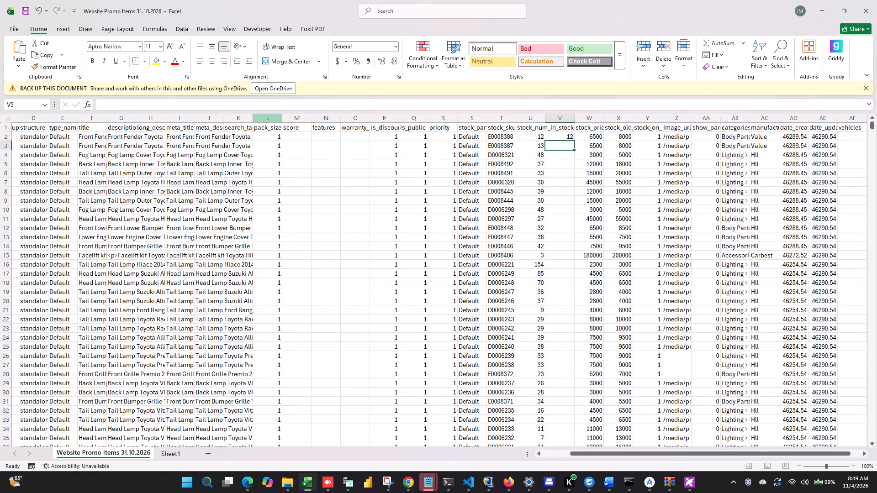
click(563, 135)
double_click(574, 139)
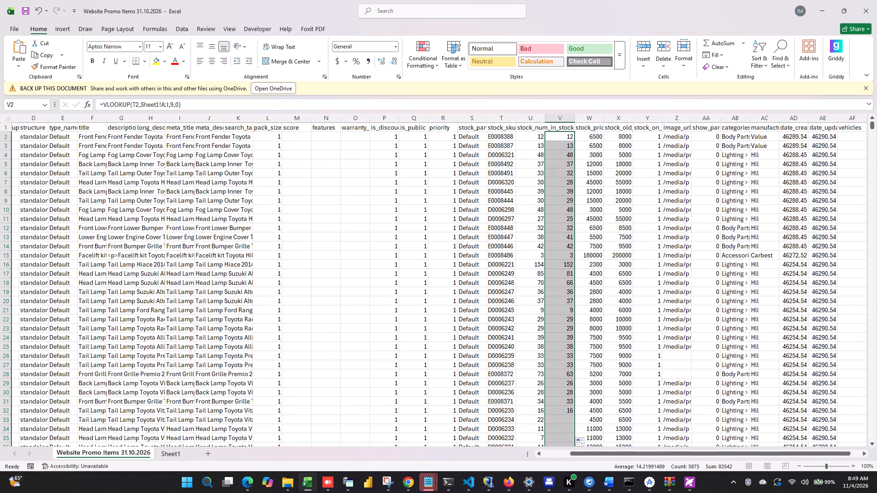
Turn on filtering for the header row and filter column V to only the values -1 and 0.
click(564, 128)
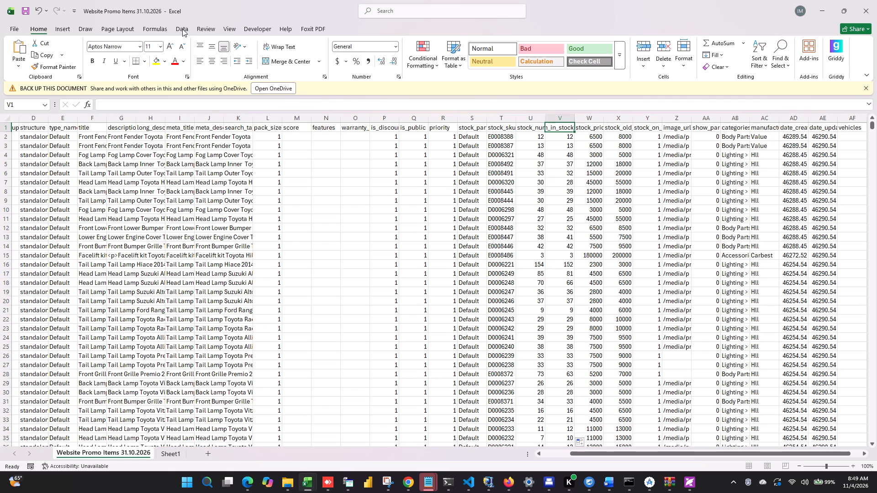
click(182, 29)
click(322, 54)
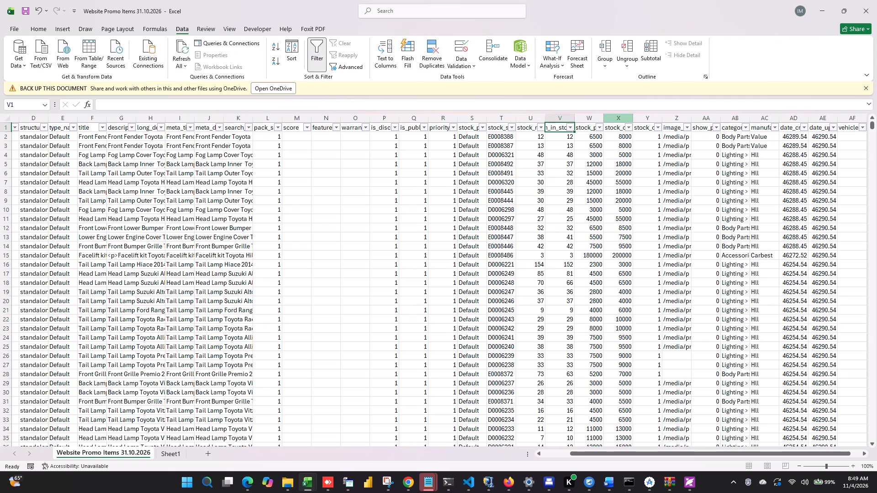
click(571, 130)
click(499, 248)
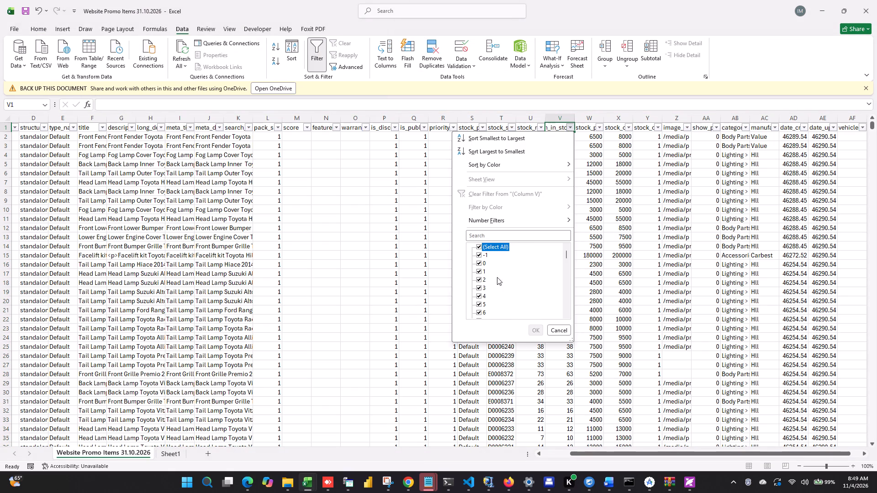
click(481, 262)
click(480, 257)
click(480, 252)
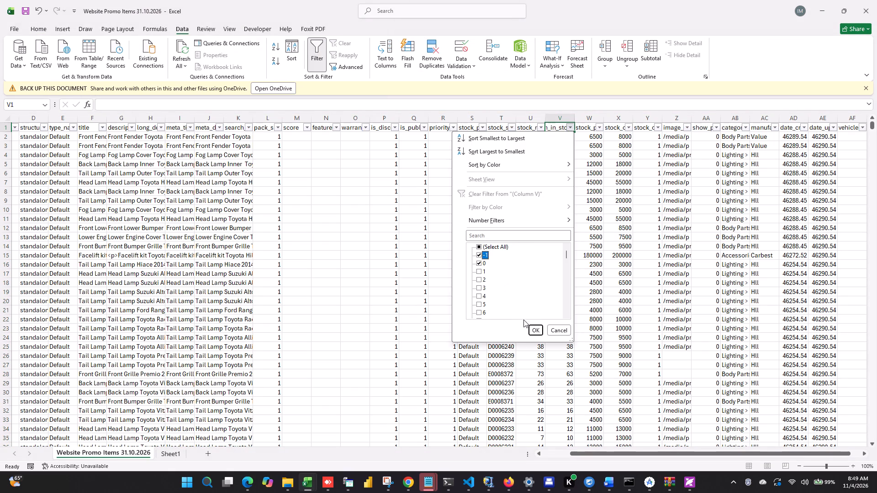
click(533, 326)
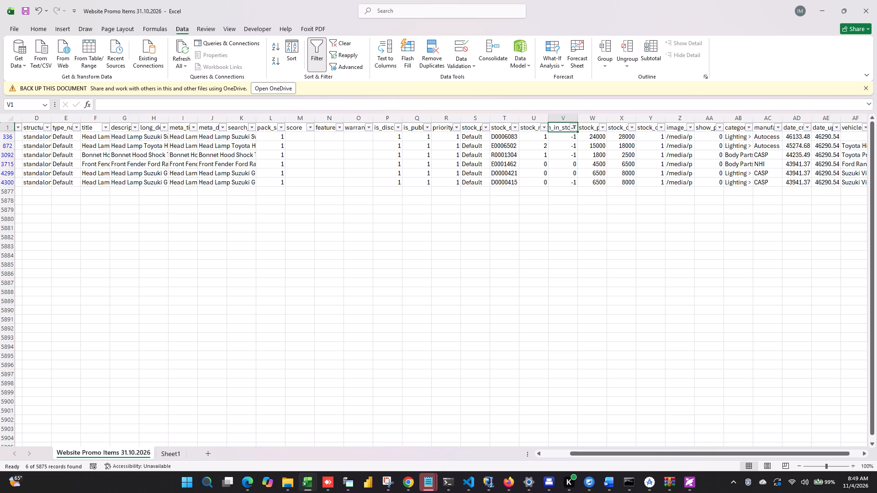
Widen the long_description column.
drag(169, 121, 191, 122)
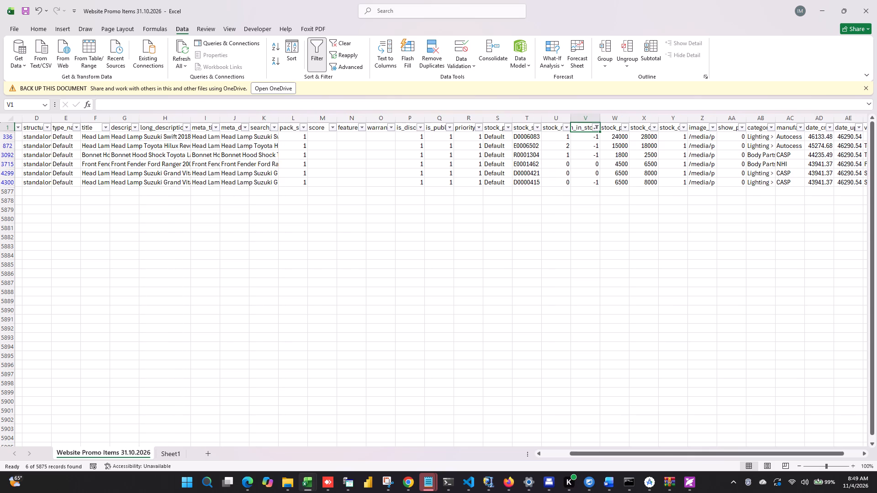
click(521, 280)
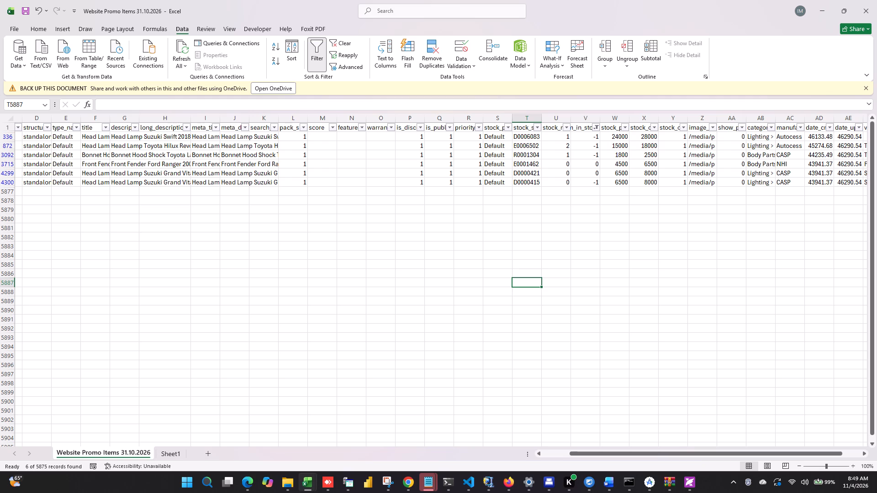
Set the stock quantity in column U to 0 for D0006083, E0006502 and R0001304, and clear the filter.
click(560, 139)
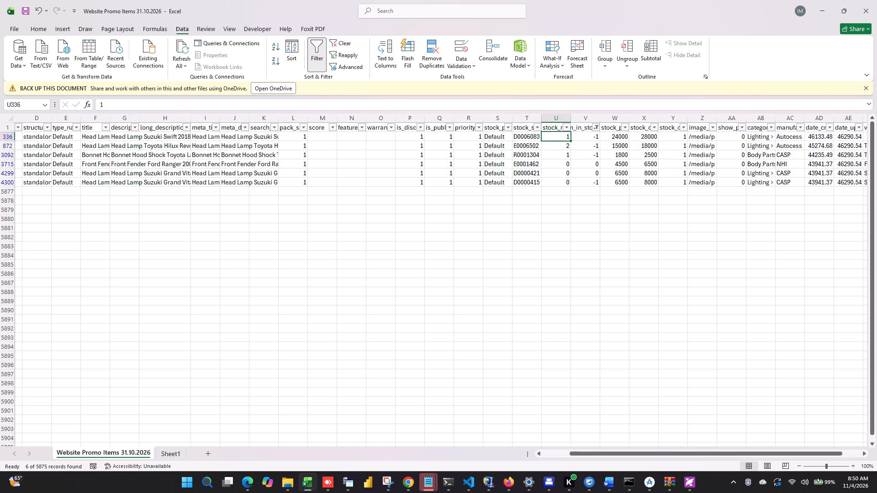
key(0)
click(560, 146)
key(0)
click(561, 154)
key(0)
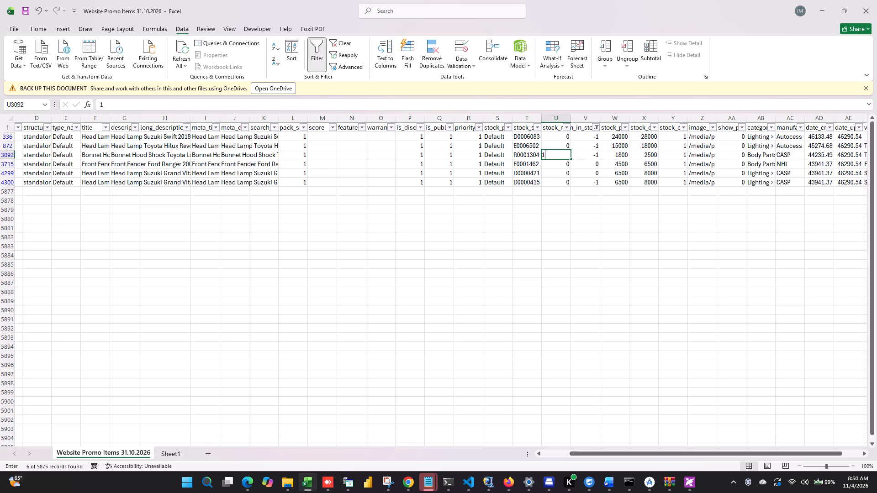
click(570, 219)
click(349, 42)
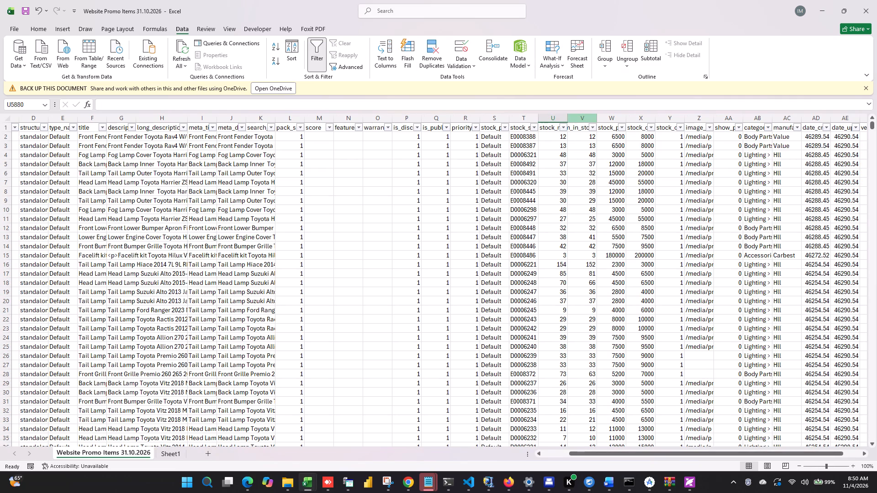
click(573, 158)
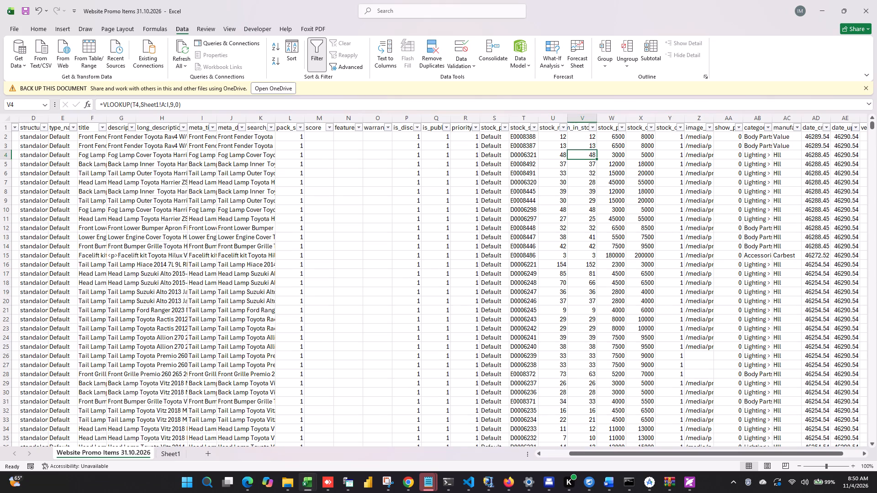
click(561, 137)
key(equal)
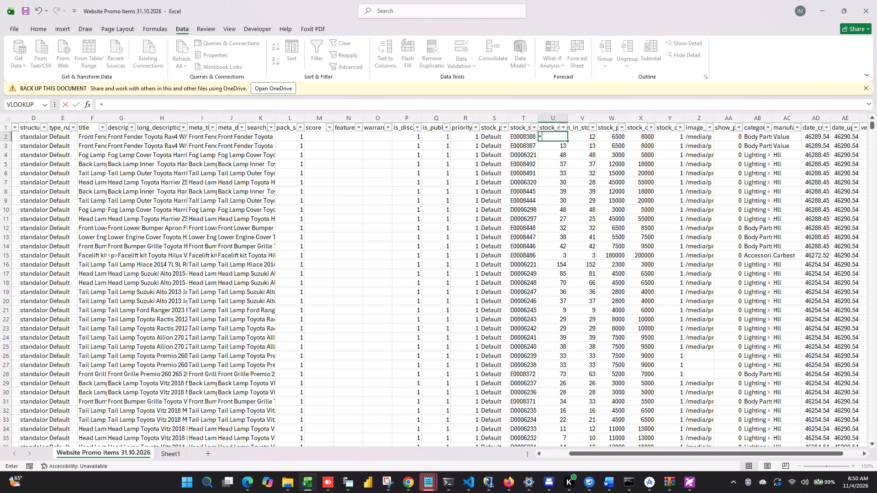
Close the Website Promo Items 31.10.2026 workbook without saving its changes.
click(876, 12)
click(481, 304)
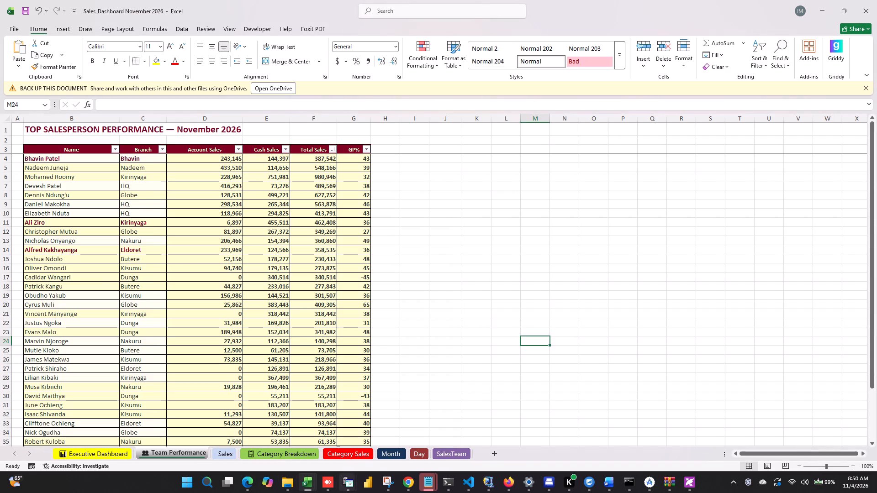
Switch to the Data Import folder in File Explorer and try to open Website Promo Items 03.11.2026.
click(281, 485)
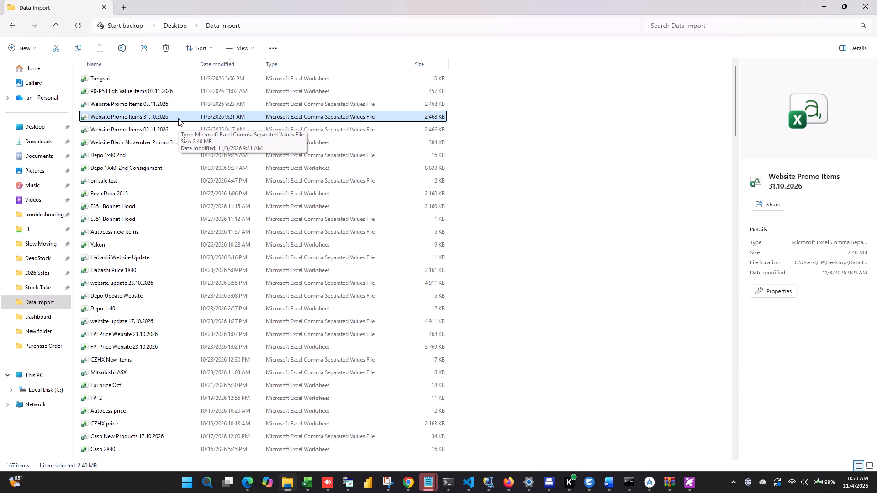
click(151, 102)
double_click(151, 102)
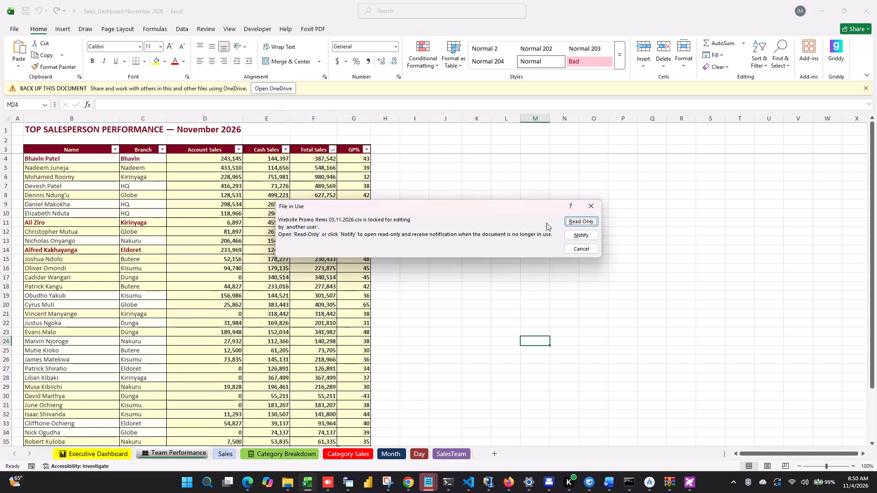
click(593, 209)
Switch to the website update 23.10.2026 workbook and close it without saving.
click(312, 492)
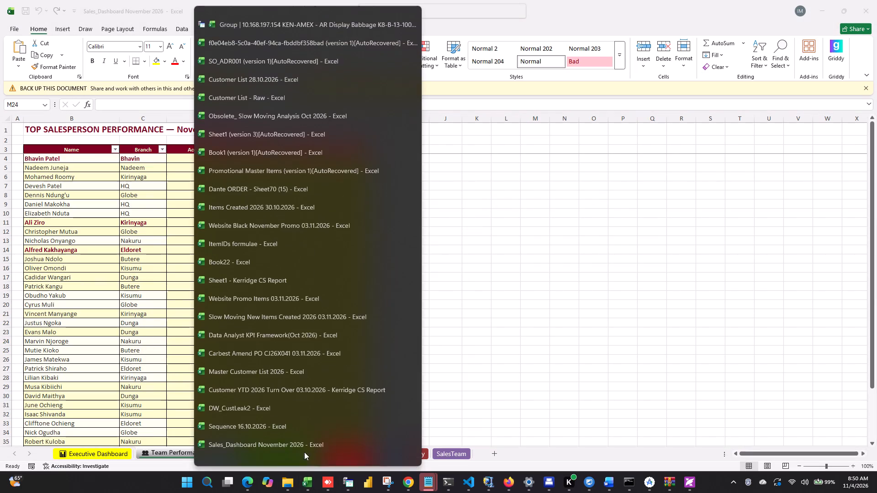
scroll(293, 426, down, 14)
click(280, 434)
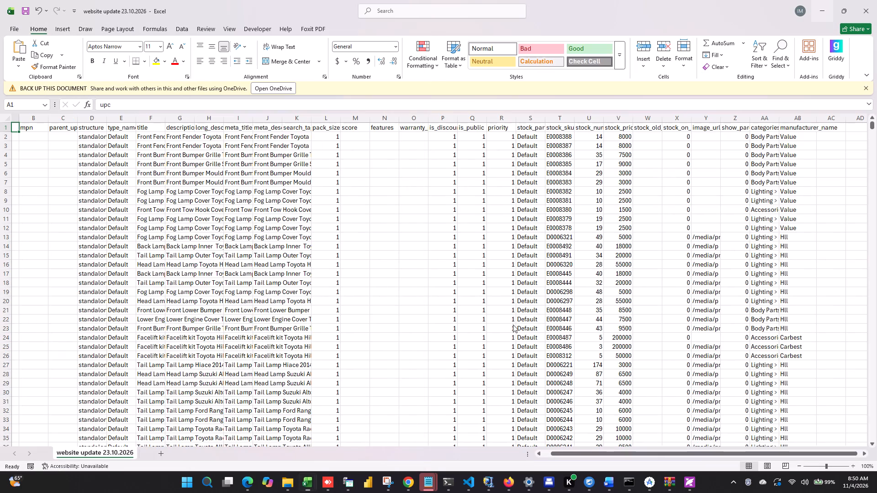
drag(341, 322, 374, 314)
click(876, 0)
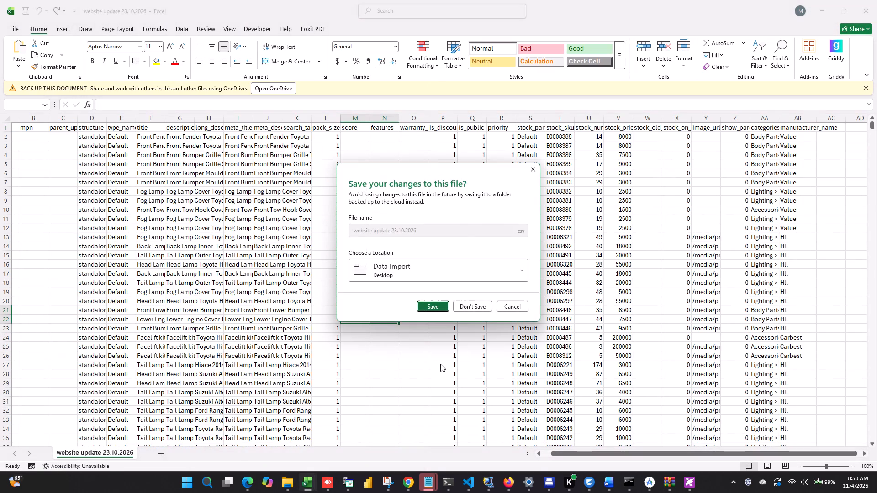
click(483, 309)
click(452, 285)
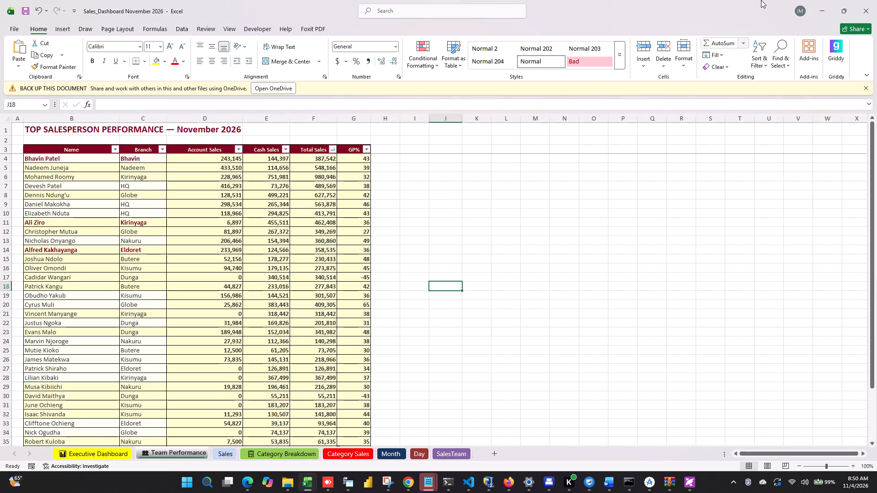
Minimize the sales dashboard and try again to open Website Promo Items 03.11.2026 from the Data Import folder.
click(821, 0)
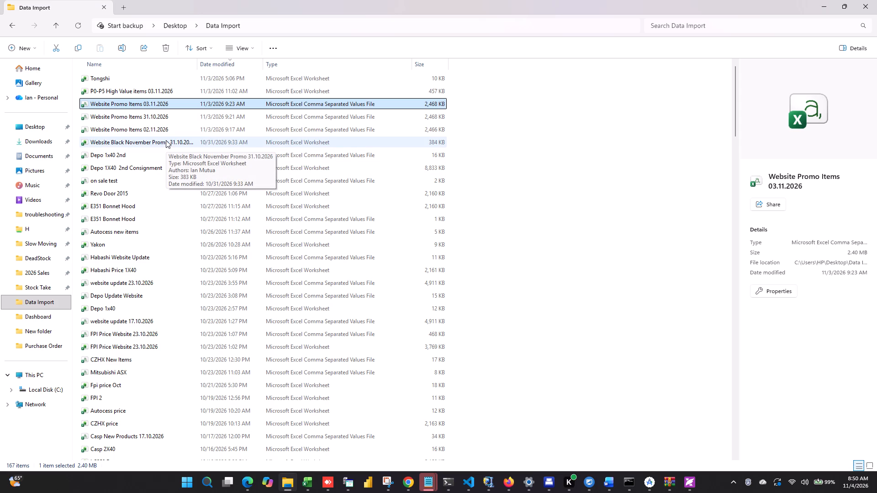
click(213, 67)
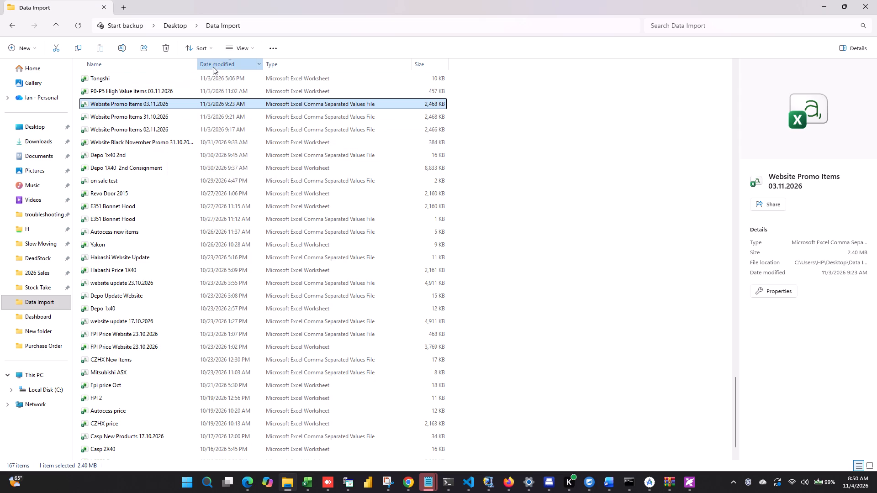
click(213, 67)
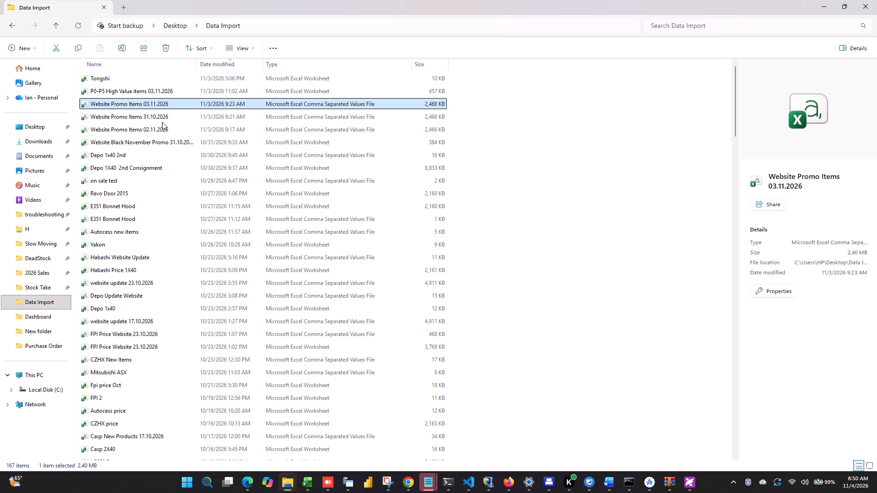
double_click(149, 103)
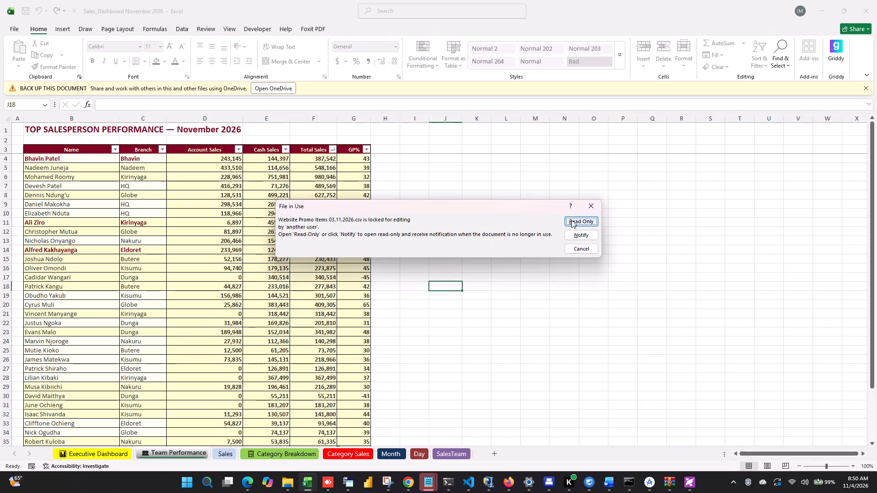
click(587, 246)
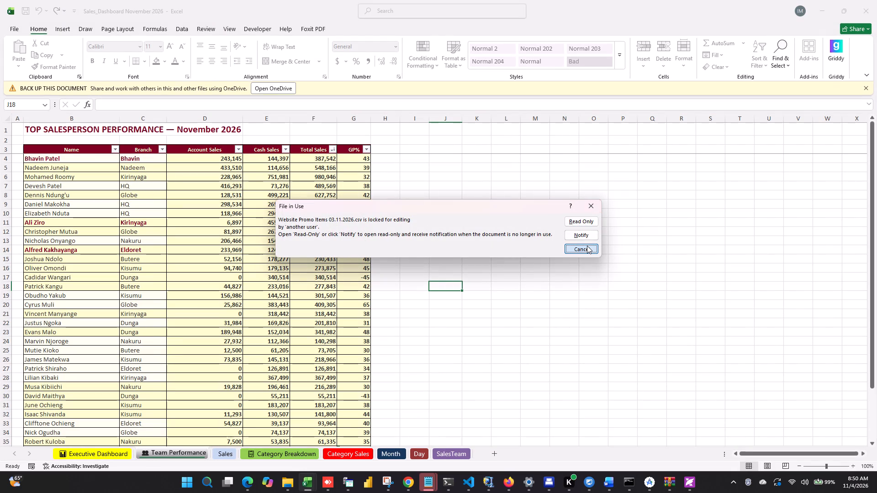
Switch to the auto-recovered Book1 (version 1) workbook and close it without saving.
click(313, 489)
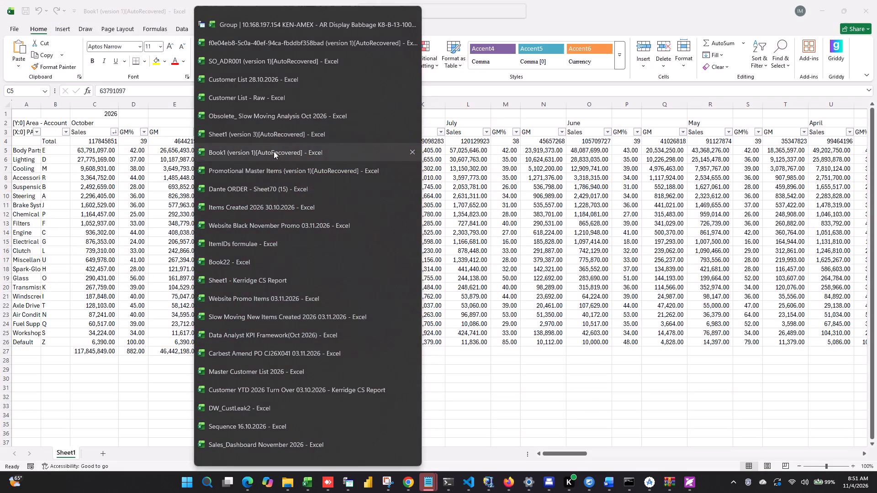
click(274, 151)
click(876, 0)
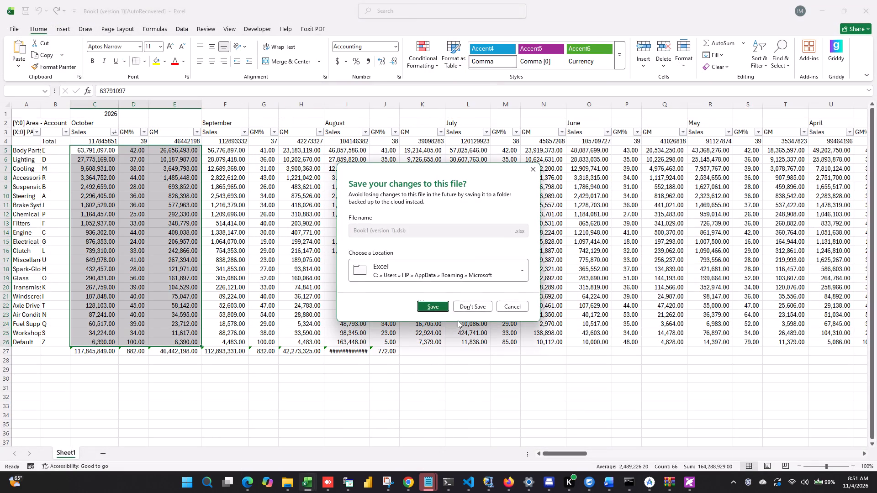
click(478, 309)
Switch to the auto-recovered Promotional Master Items (version 1) workbook, check its Promotional Items sheet, and close the workbook without saving.
click(310, 477)
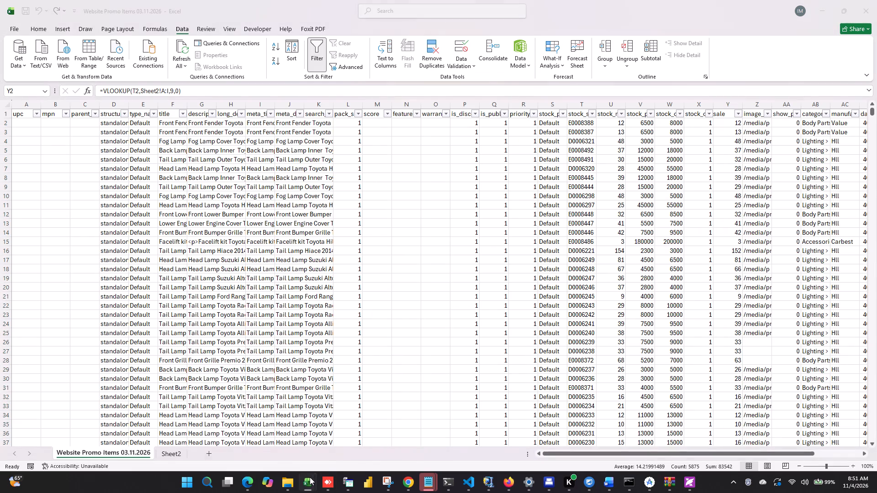
click(291, 158)
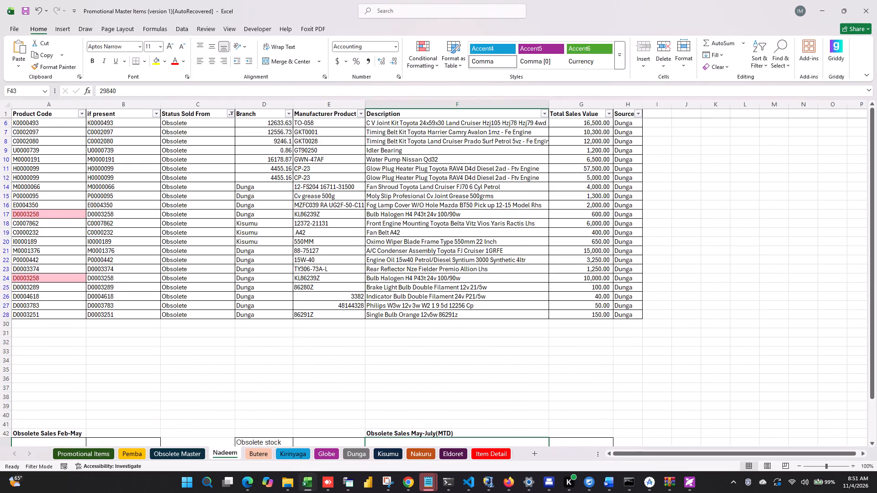
click(271, 384)
click(876, 0)
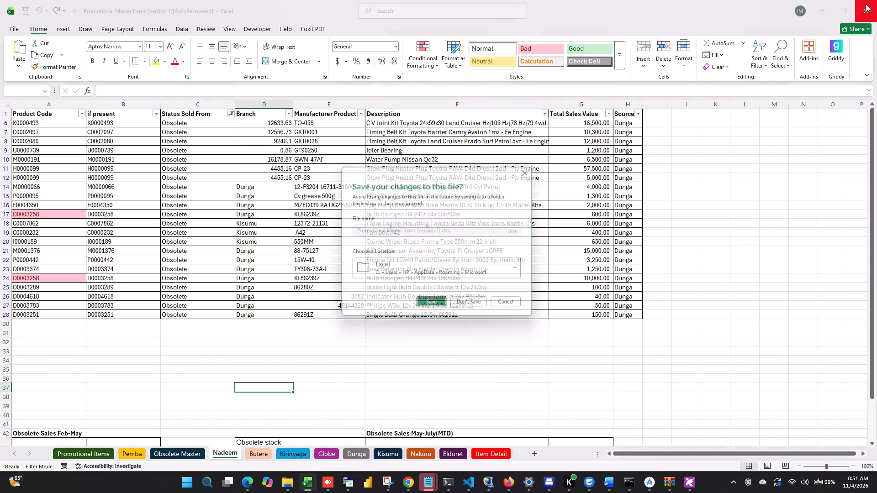
click(512, 304)
click(102, 458)
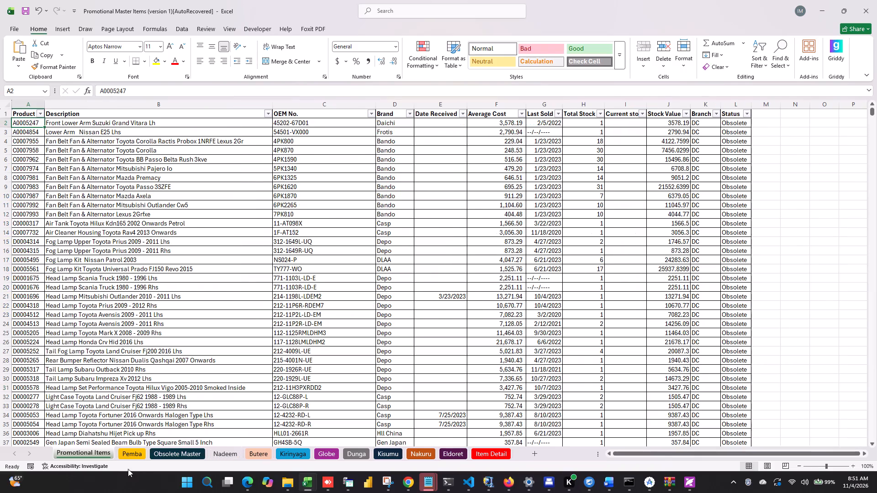
click(22, 11)
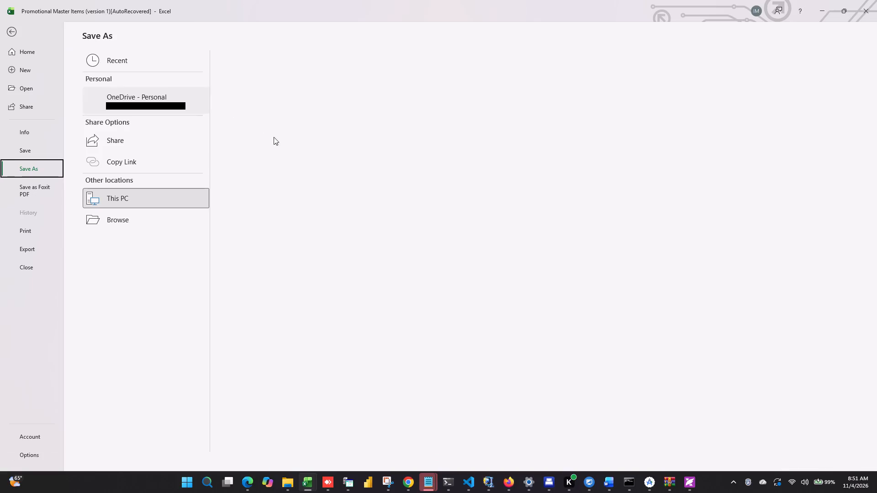
click(876, 0)
click(470, 301)
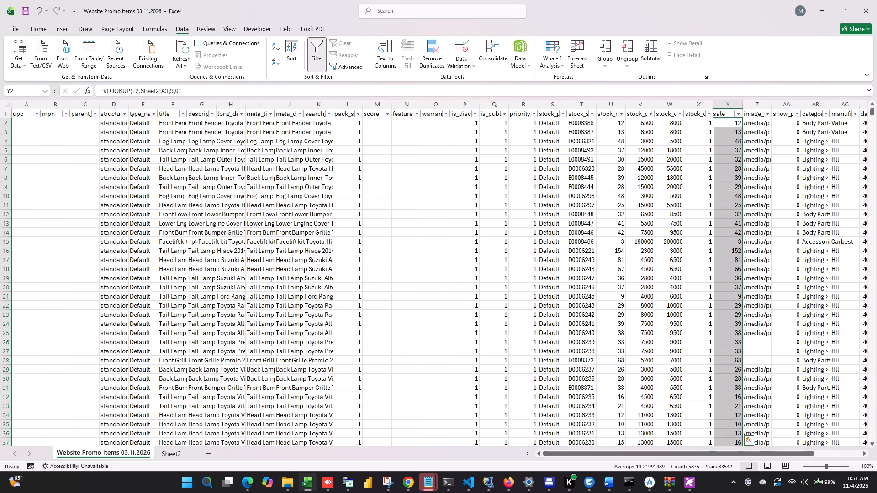
In Website Promo Items 03.11.2026, enter =Y2 in U2 of stock_num_in_stock and fill it down the column.
drag(685, 455, 811, 431)
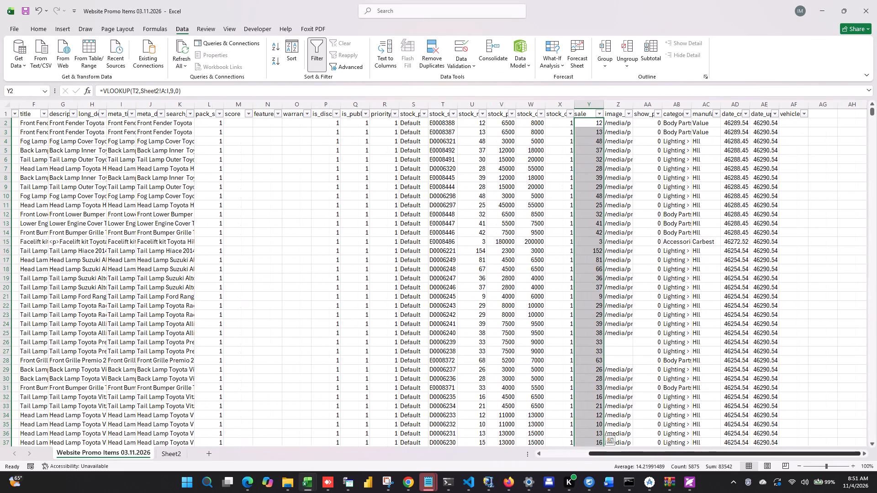
click(585, 125)
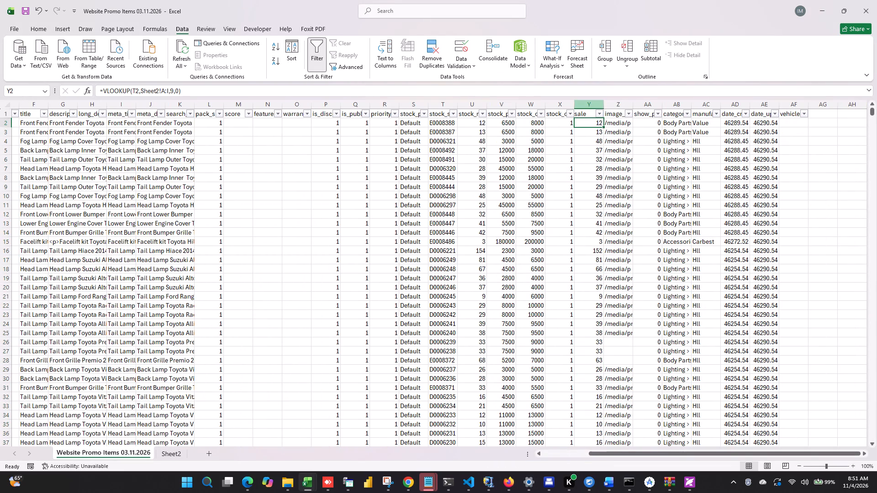
click(586, 116)
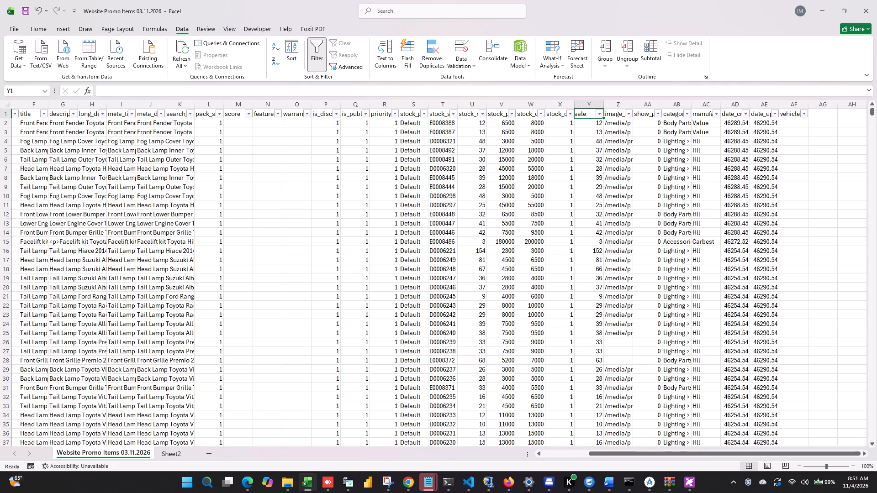
click(592, 133)
click(587, 113)
click(486, 123)
key(equal)
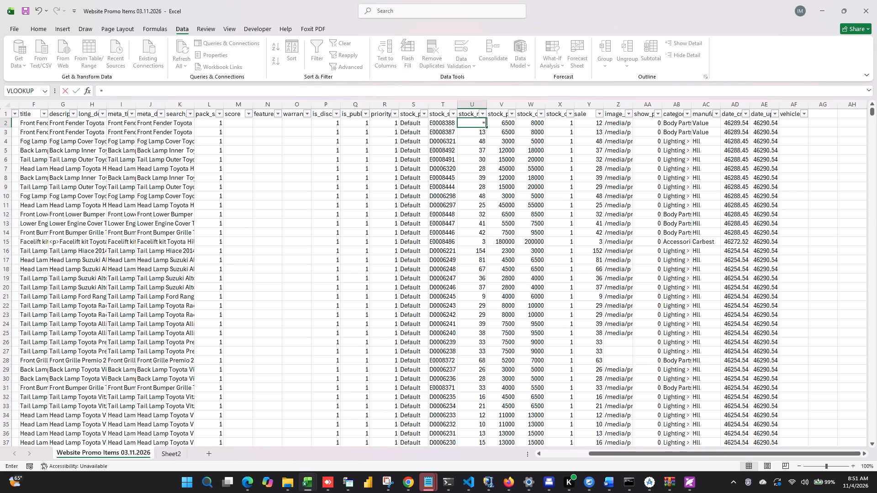
click(587, 123)
key(Return)
click(475, 123)
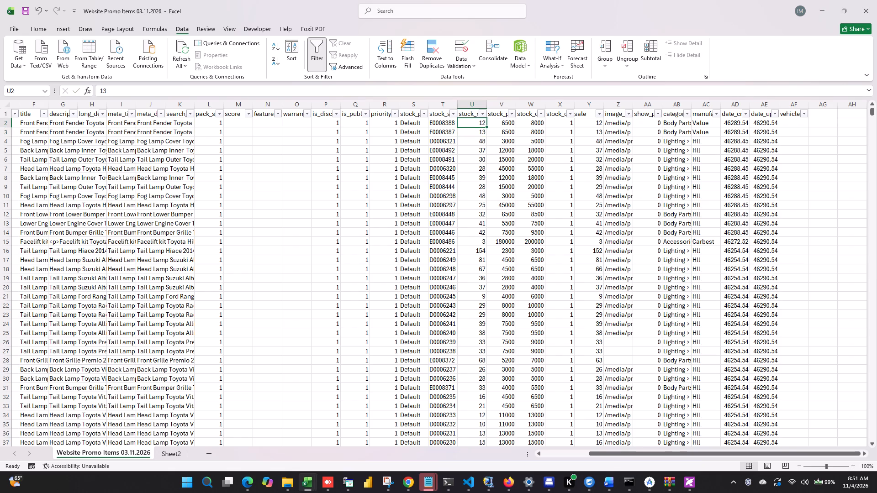
double_click(485, 128)
Replace the formulas in the stock_num_in_stock column with their values by copying and pasting the column over itself.
click(475, 103)
right_click(475, 103)
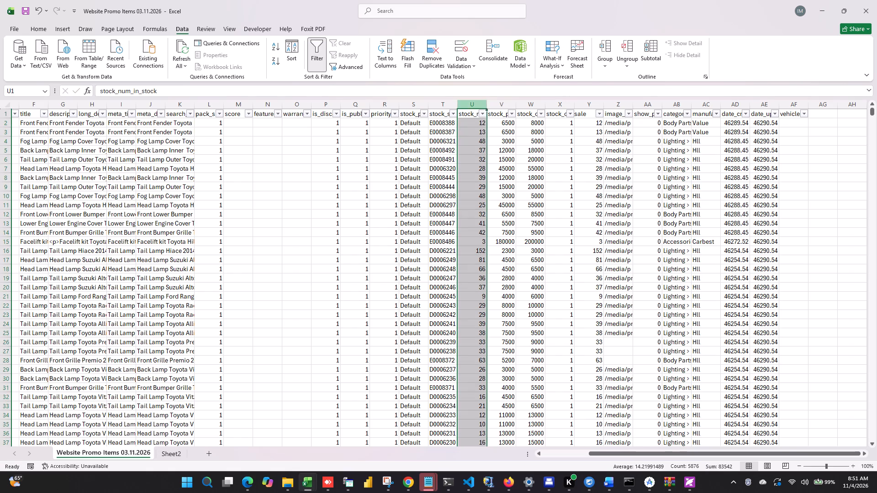
click(495, 136)
right_click(480, 105)
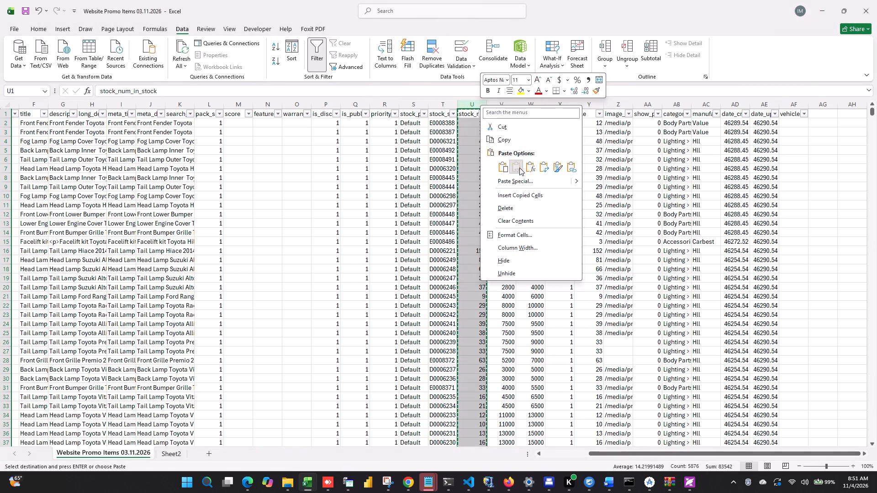
click(519, 168)
click(548, 163)
key(Escape)
Delete the sale lookup column, column Y.
click(592, 104)
key(ctrl+minus)
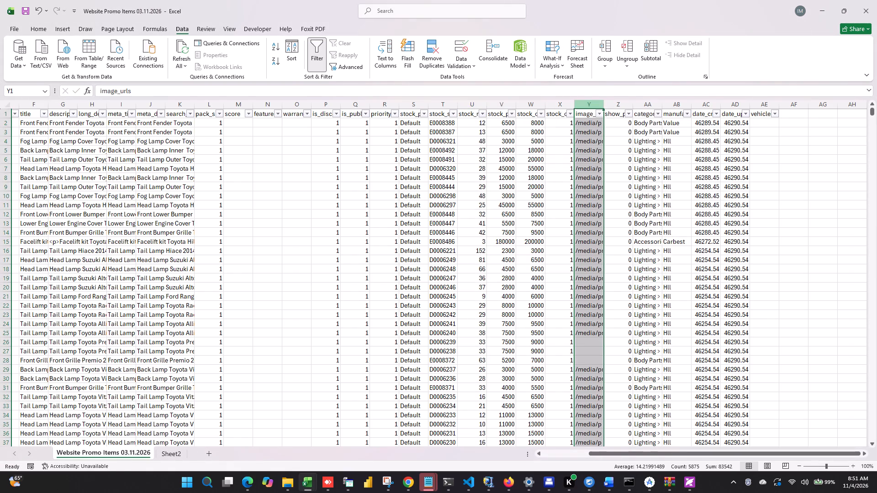
Filter the stock_num_in_stock column to only the values -1 and 0.
click(485, 114)
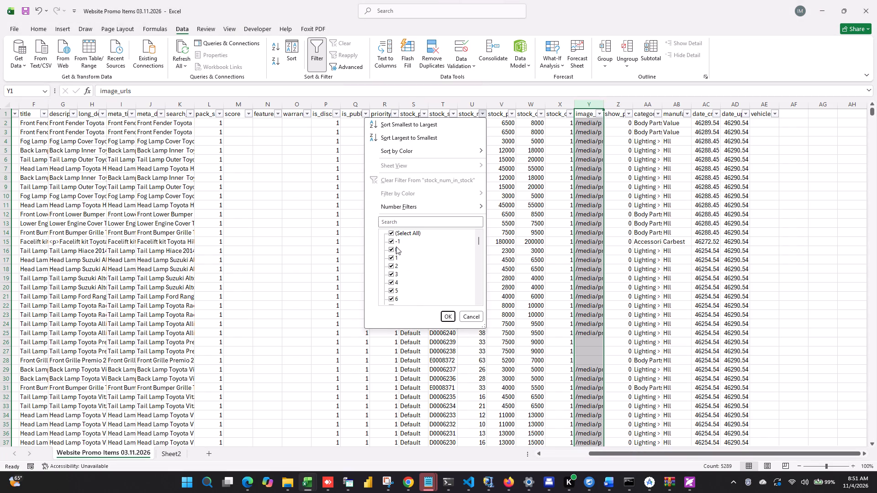
click(395, 235)
click(390, 244)
click(392, 249)
click(442, 315)
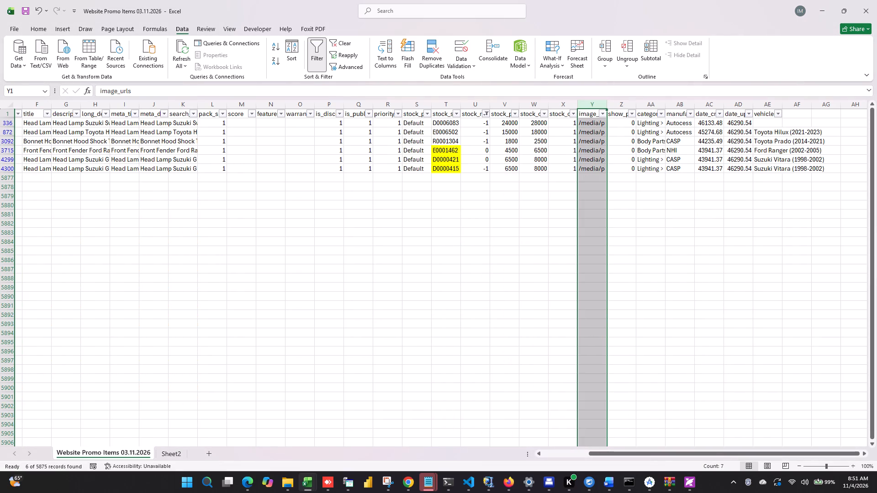
Replace the -1 values in stock_num_in_stock with 0 in rows 3092, 872, 336 and 4300.
click(481, 143)
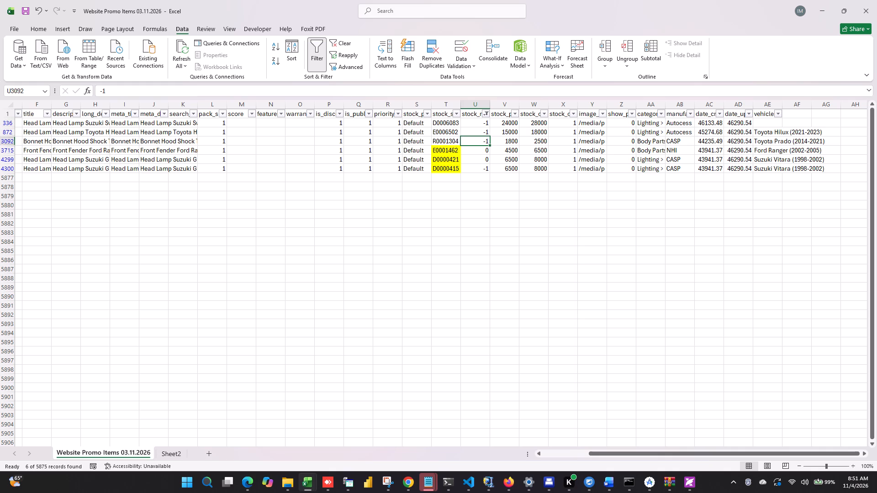
key(0)
click(478, 130)
key(0)
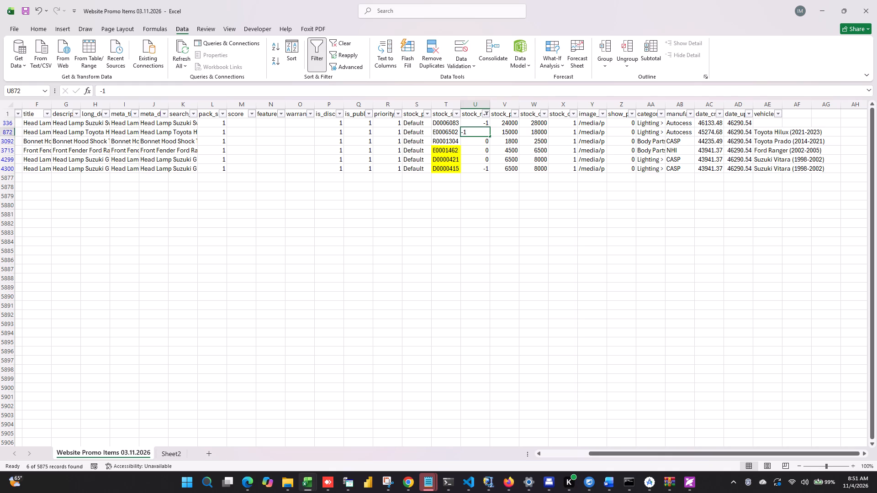
click(482, 125)
key(0)
click(472, 226)
click(481, 166)
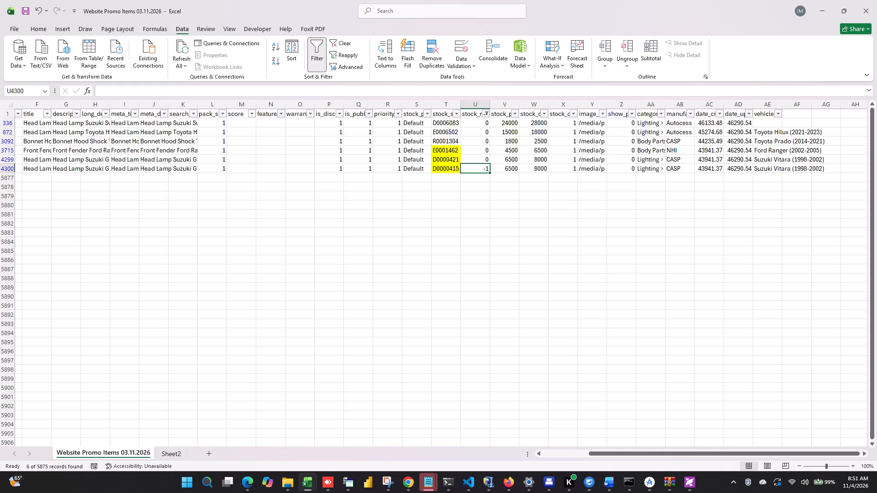
key(0)
click(465, 282)
Clear the filter on the stock_num_in_stock column.
scroll(465, 282, up, 7)
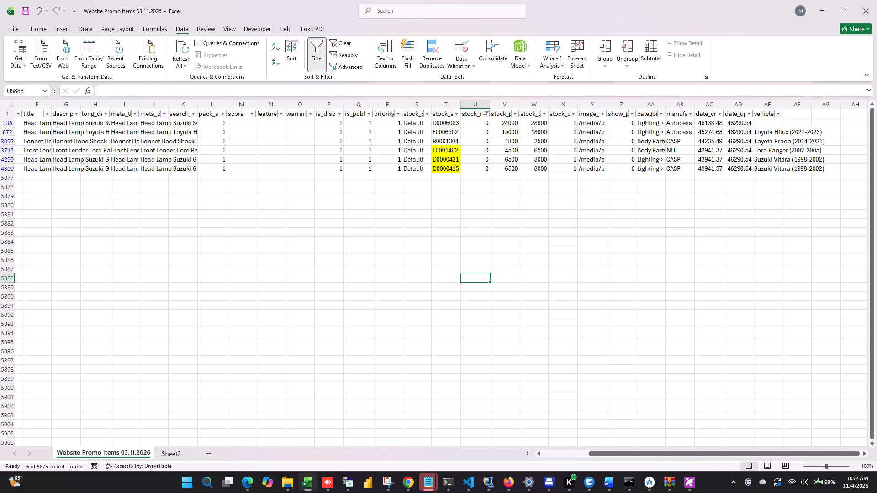
click(344, 44)
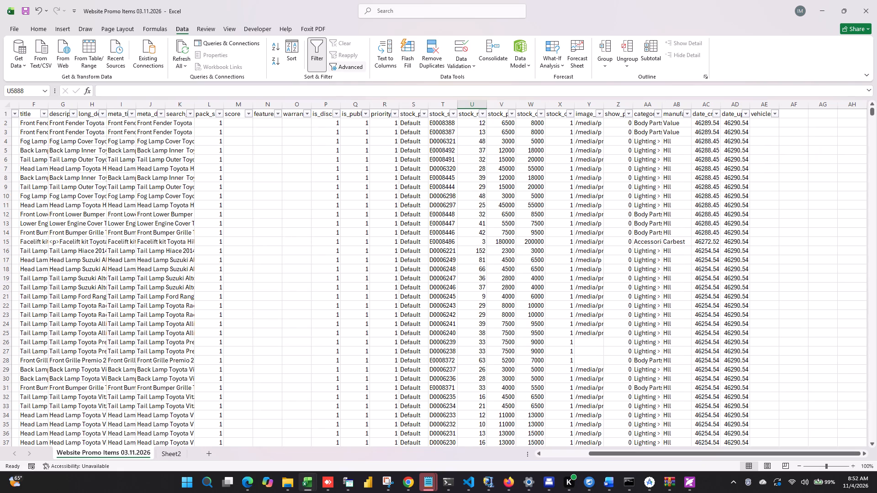
Copy the whole stock_num_in_stock column and paste it over itself as values.
click(475, 104)
right_click(475, 104)
click(494, 135)
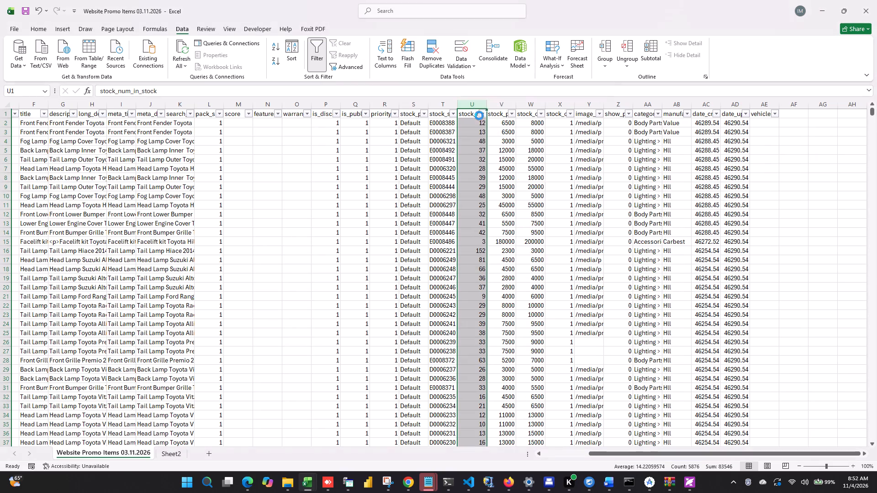
right_click(476, 108)
click(516, 172)
click(278, 262)
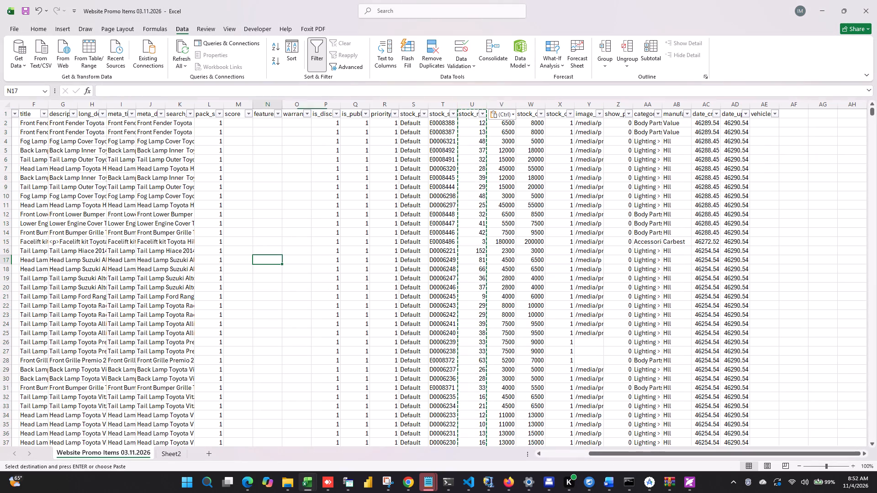
Delete Sheet2 from the Website Promo Items 03.11.2026 workbook.
click(171, 453)
right_click(171, 453)
click(195, 343)
key(Return)
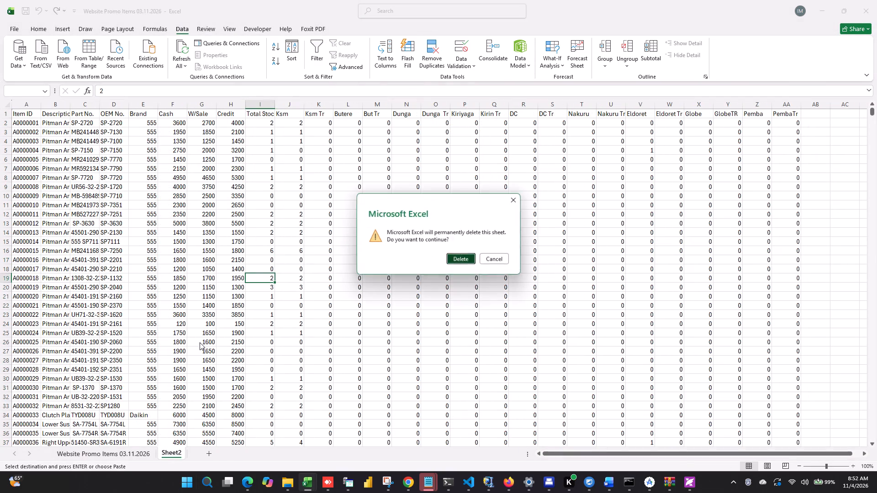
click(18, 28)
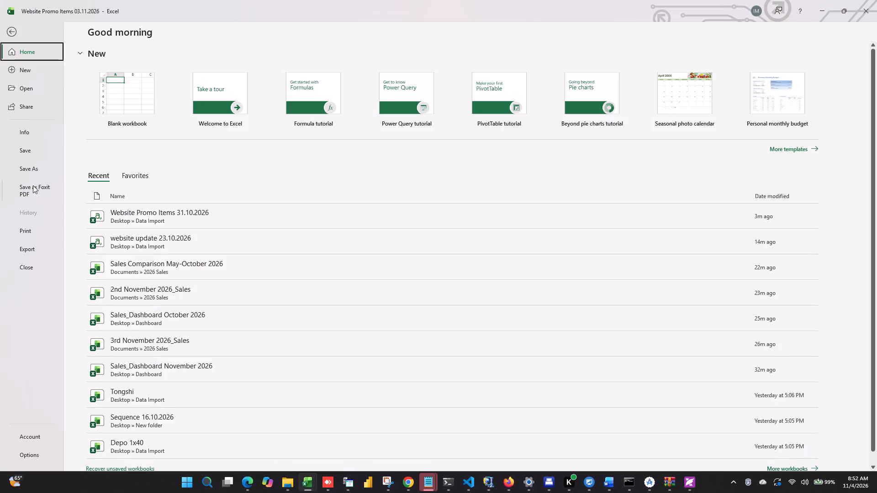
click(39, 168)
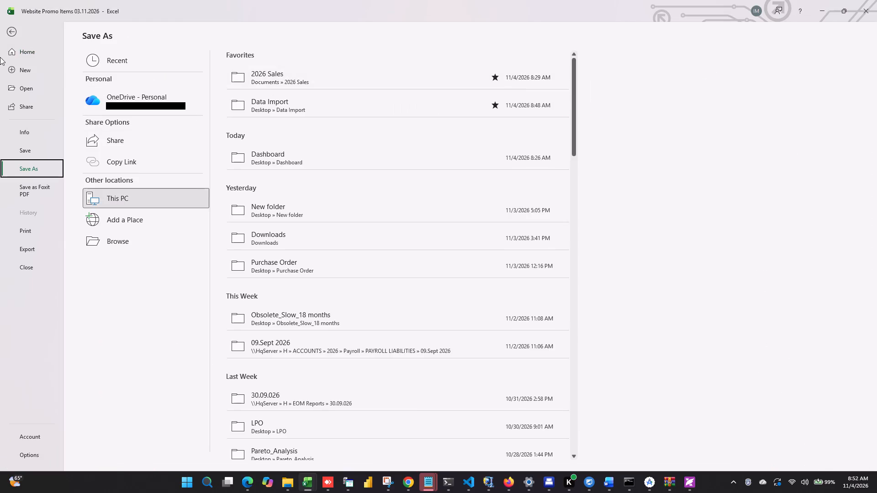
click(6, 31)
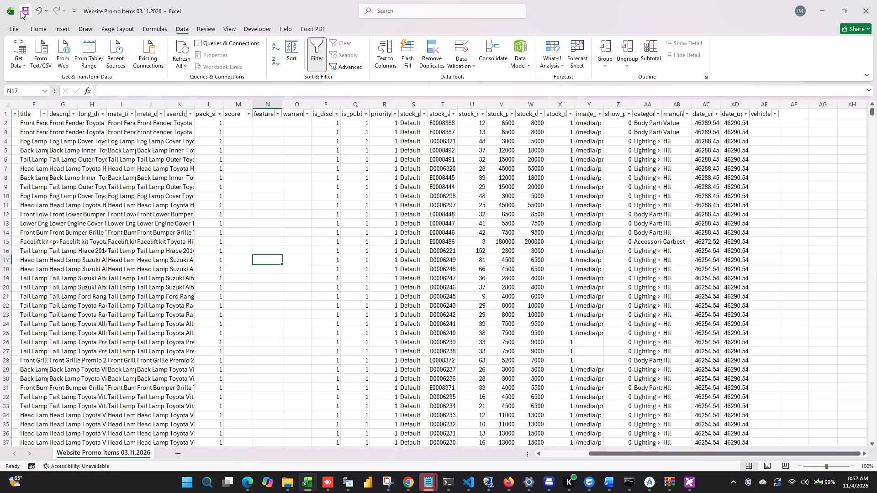
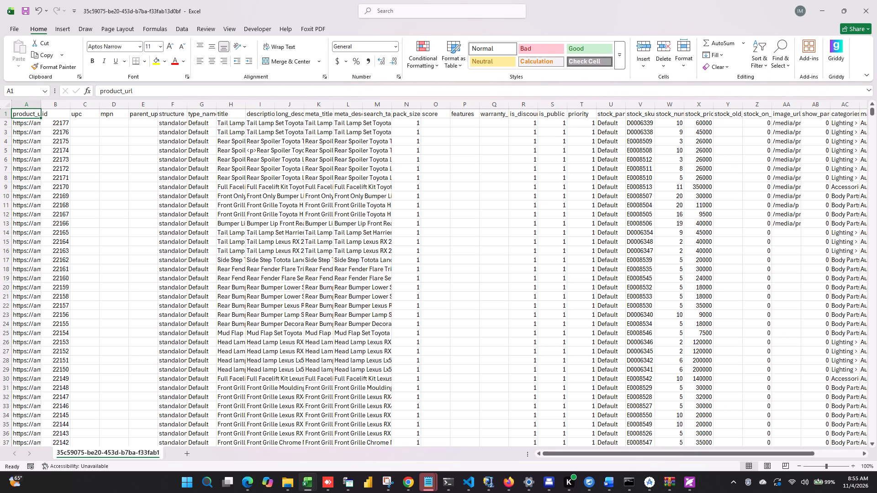
drag(633, 453, 774, 453)
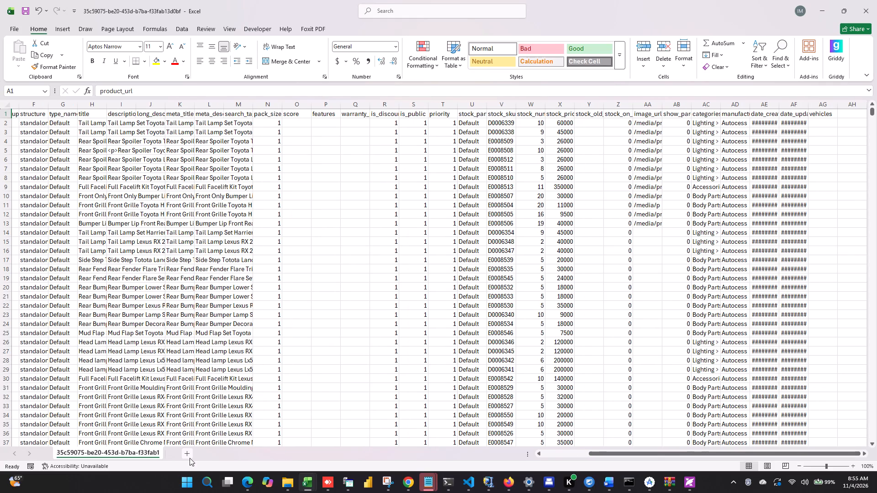
Copy the full Item detail New data from the Kerridge CS Report workbook and paste it unformatted at A1 of a new sheet in the product export.
click(190, 458)
right_click(24, 113)
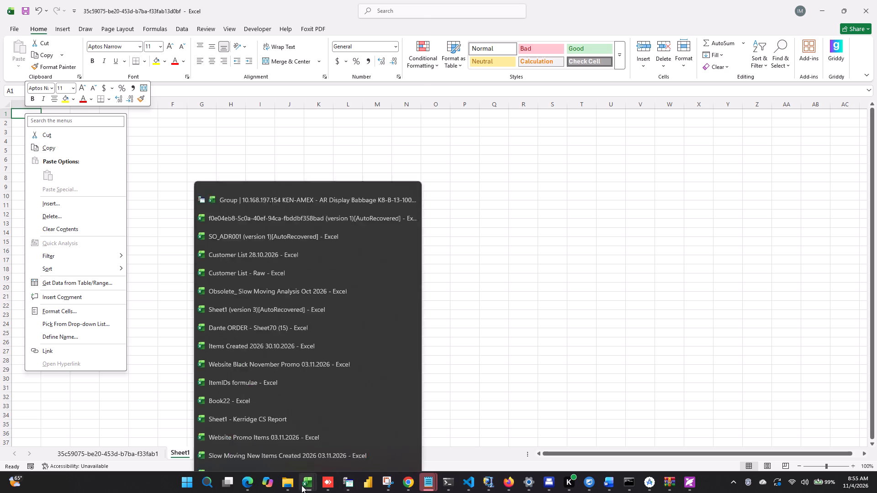
click(302, 481)
scroll(274, 439, down, 3)
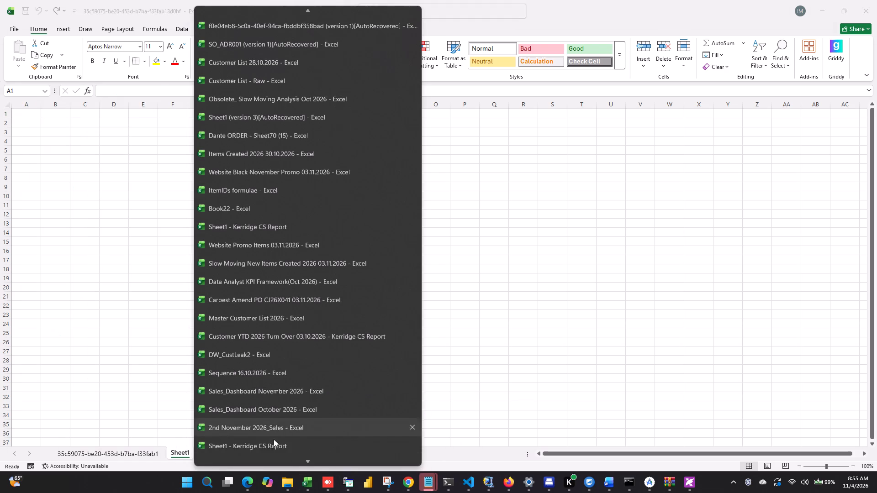
scroll(274, 439, down, 3)
click(247, 435)
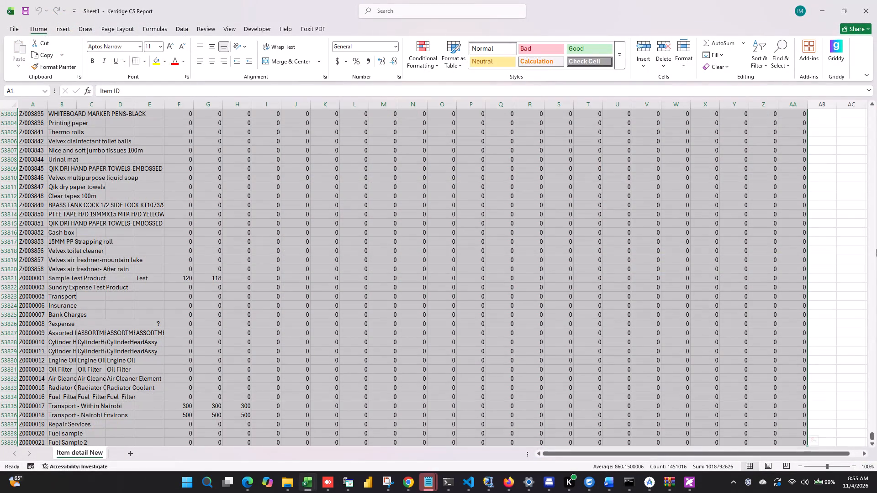
drag(871, 437, 827, 14)
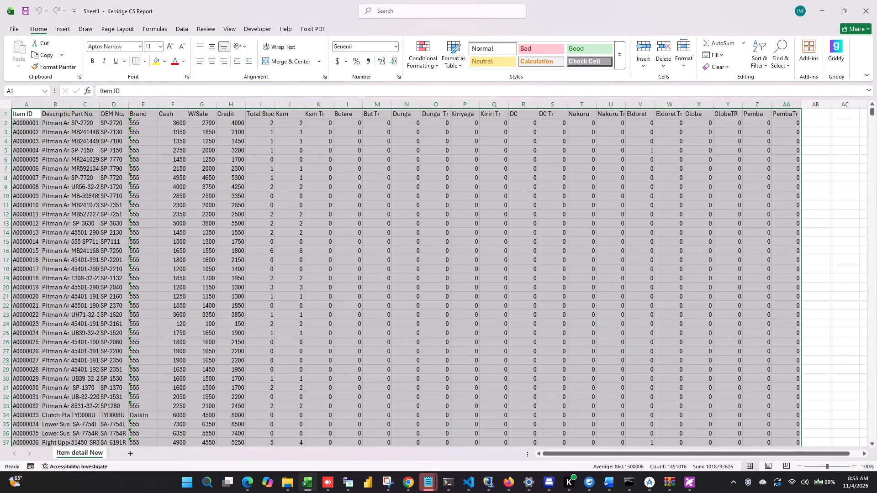
key(ctrl+c)
key(alt+Tab)
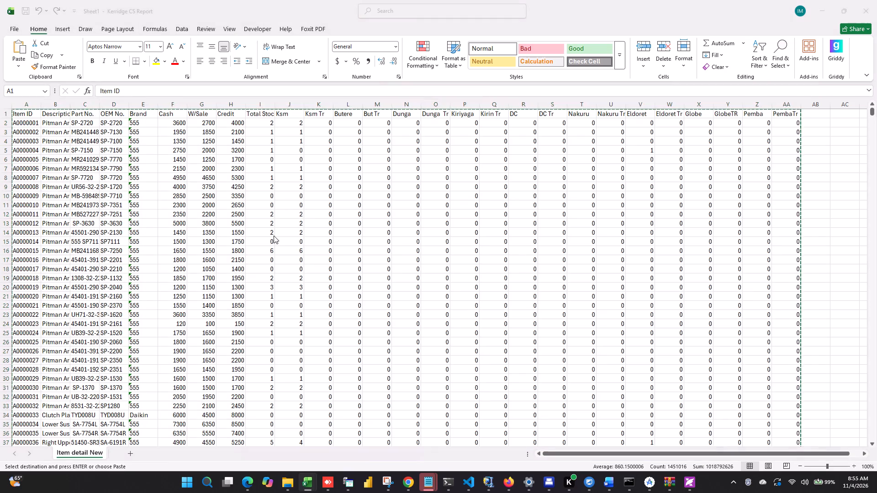
right_click(29, 113)
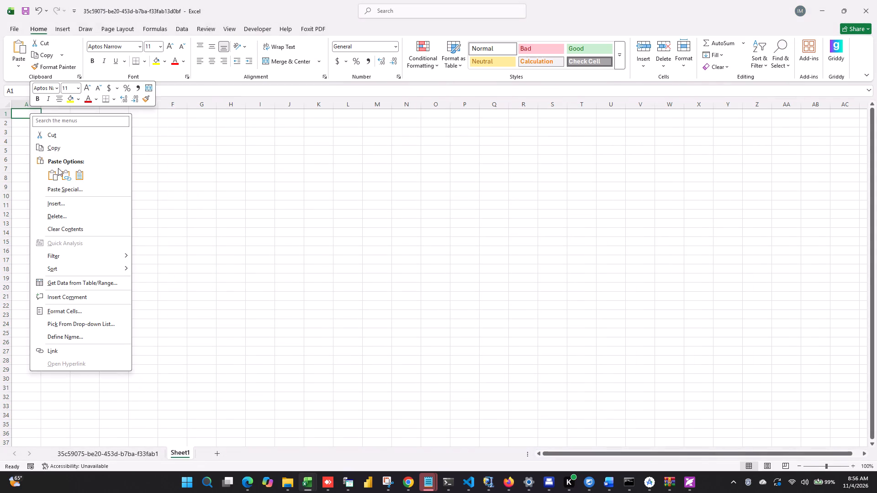
click(75, 172)
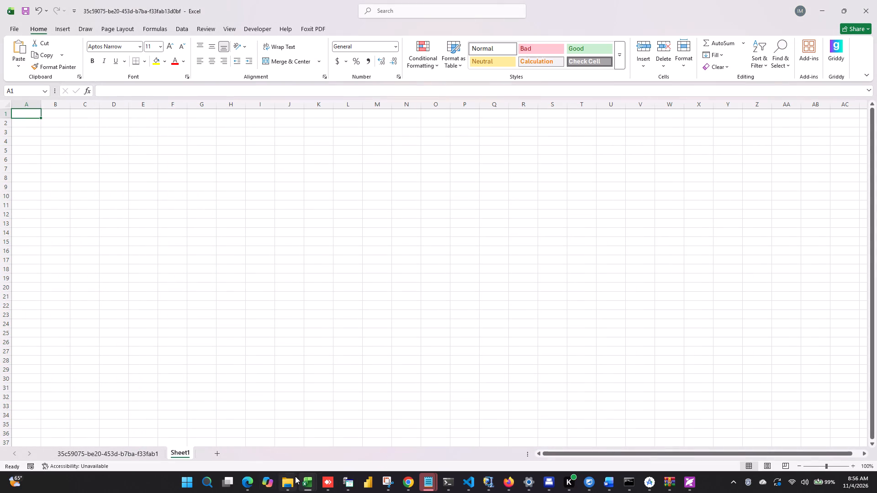
Examine the system boundary and uptime measurement requirements in the Data Analyst KPI Framework(Oct 2026) workbook, and return to the product export.
click(312, 480)
scroll(296, 409, down, 11)
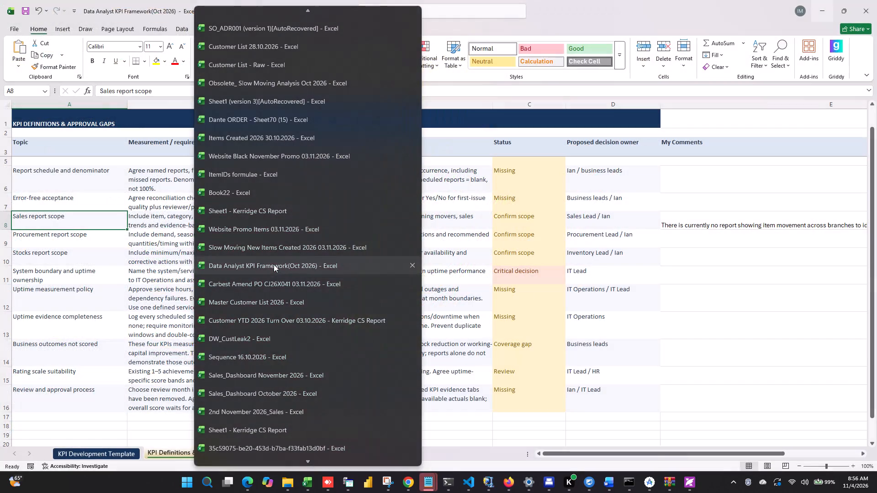
click(274, 264)
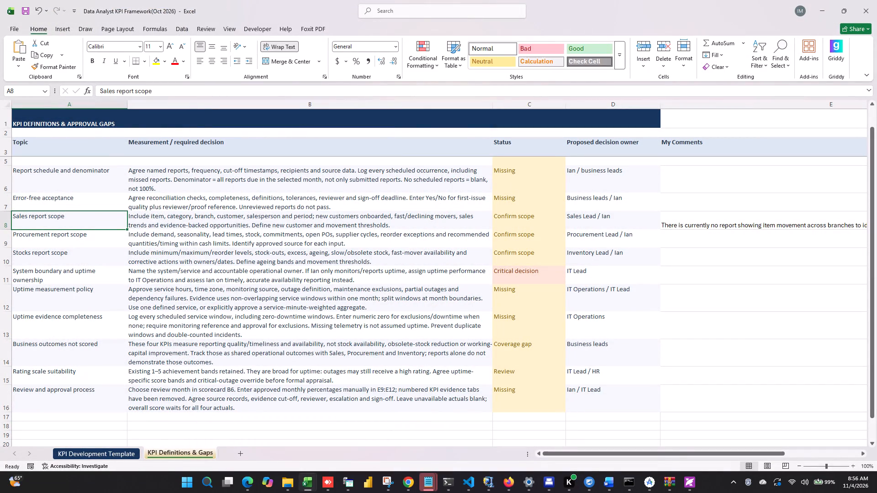
click(243, 276)
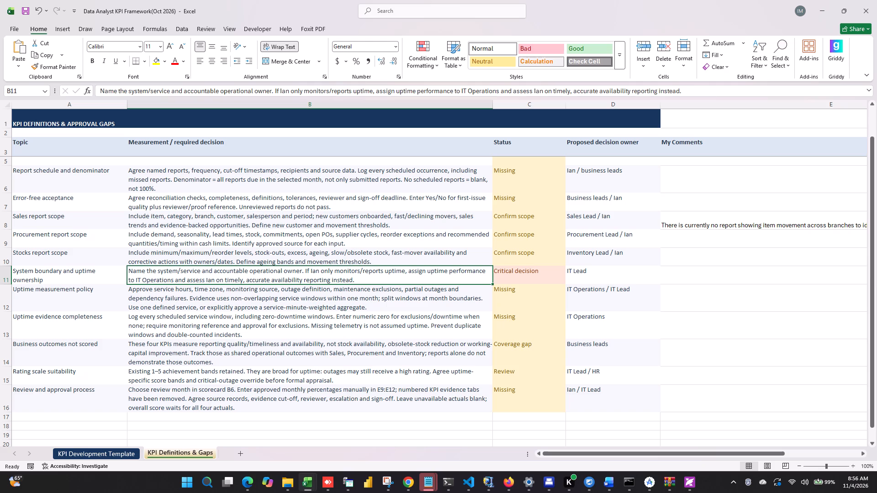
click(243, 302)
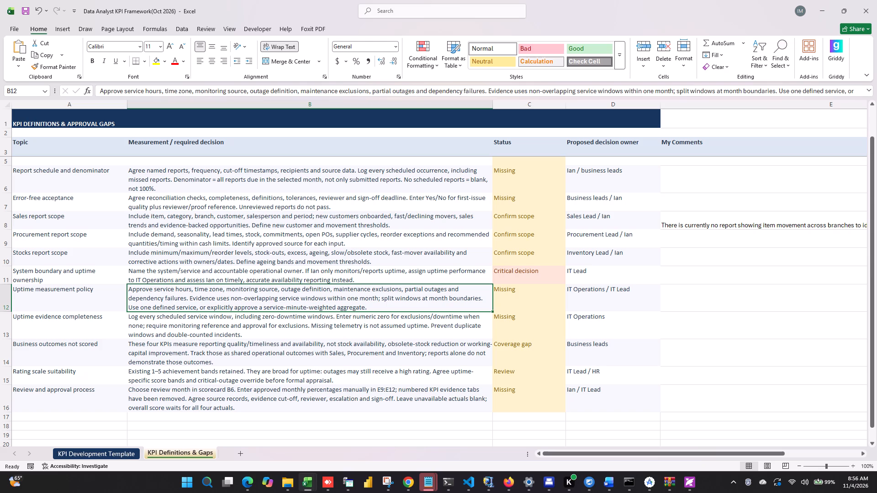
key(alt+Tab)
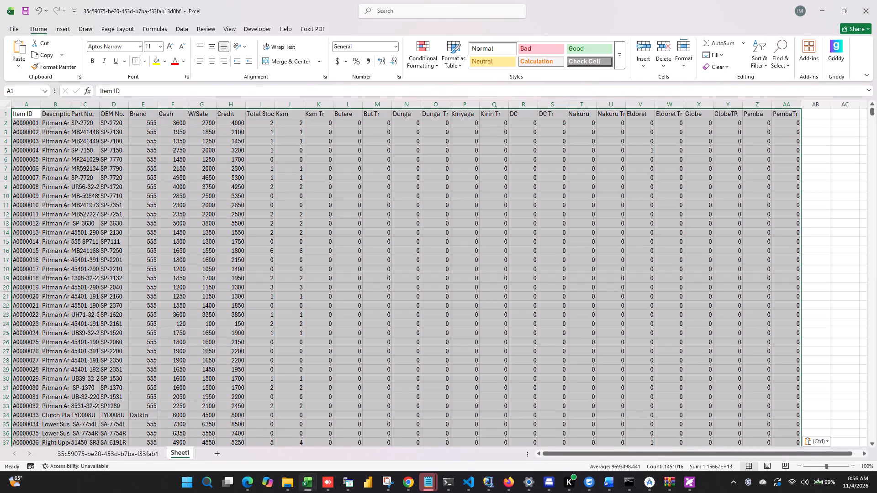
In W2 of the product export sheet, enter a VLOOKUP of T2 in Sheet1 columns A:I, returning column 9 with match argument 0.
click(148, 456)
click(185, 454)
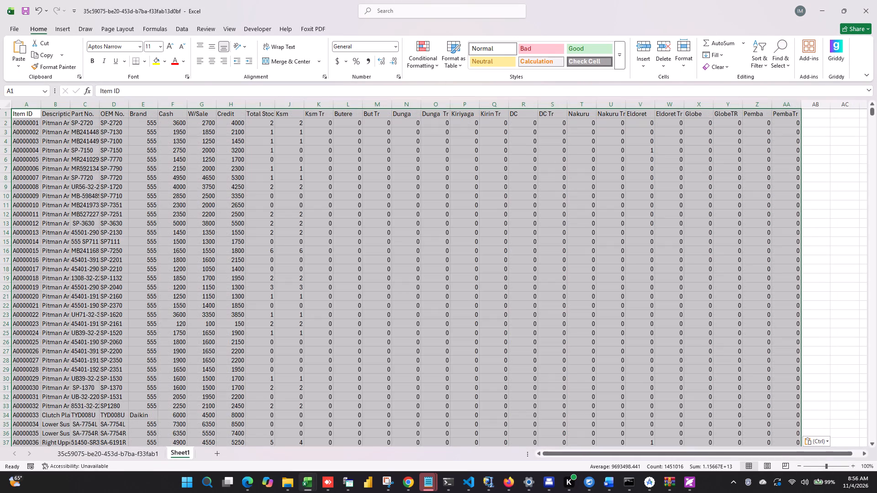
click(127, 456)
click(537, 122)
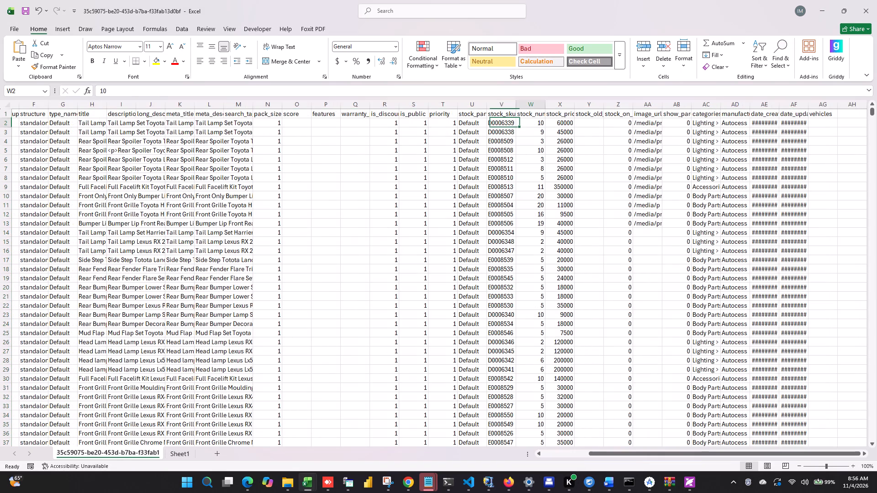
text(=vl)
key(Tab)
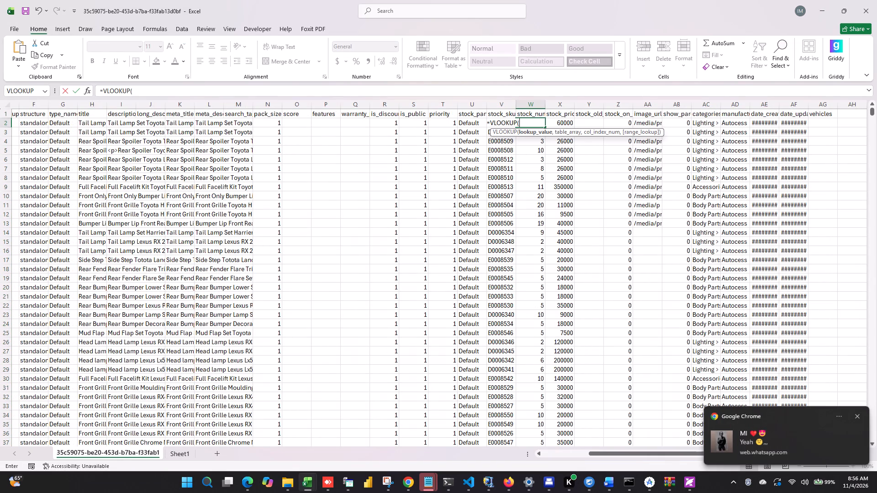
text(t2)
key(comma)
click(183, 458)
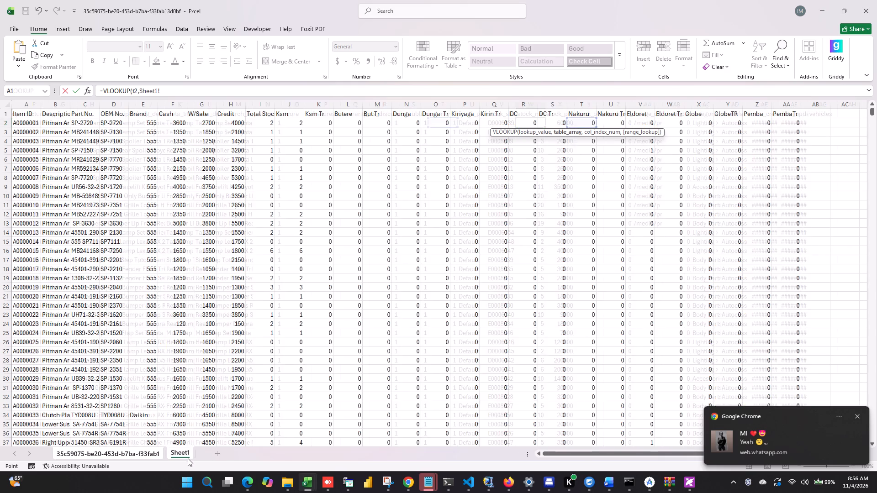
drag(30, 103, 250, 114)
text(,9,0)
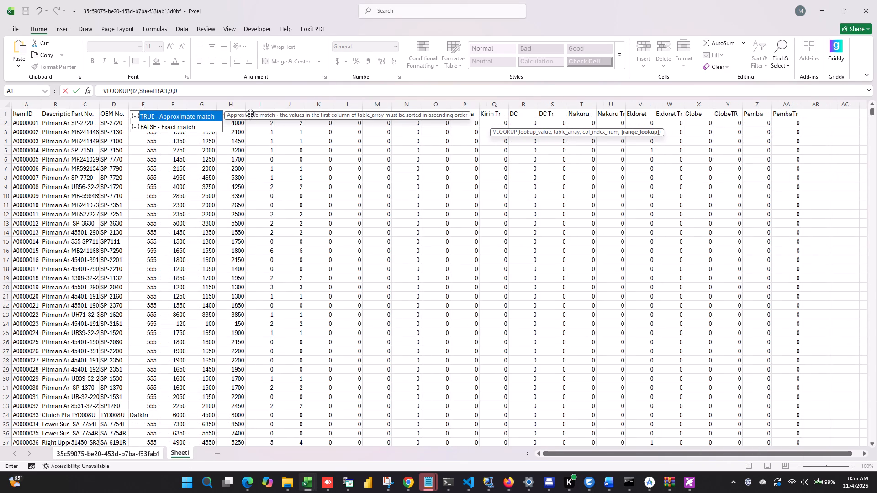
key(Return)
Change the lookup value in the W2 VLOOKUP formula to V2, the stock SKU.
click(534, 120)
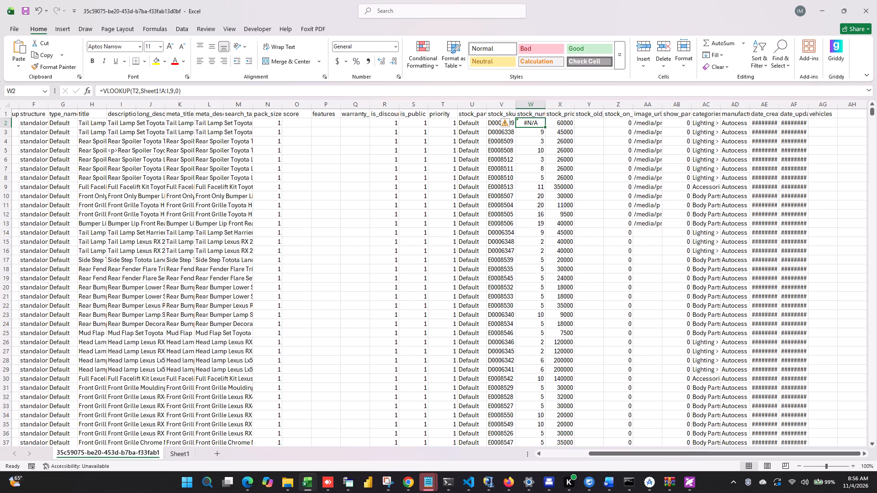
click(328, 94)
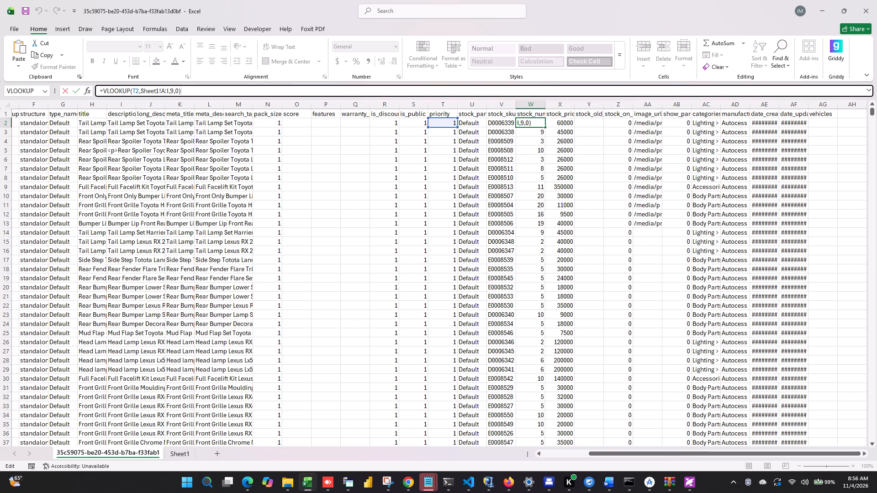
click(136, 92)
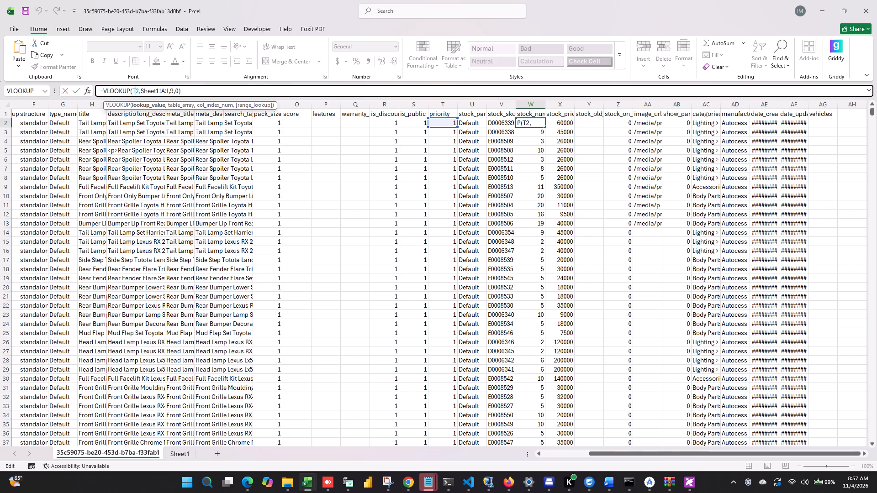
key(BackSpace)
key(u)
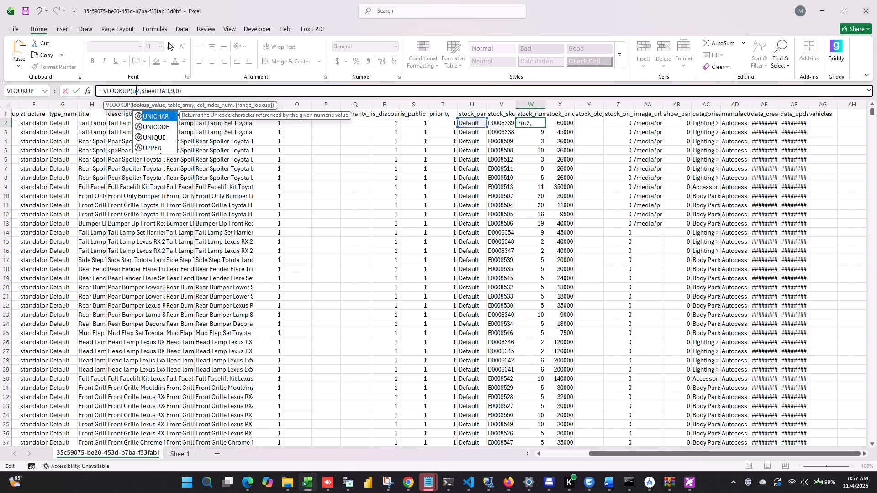
key(BackSpace)
key(v)
key(Return)
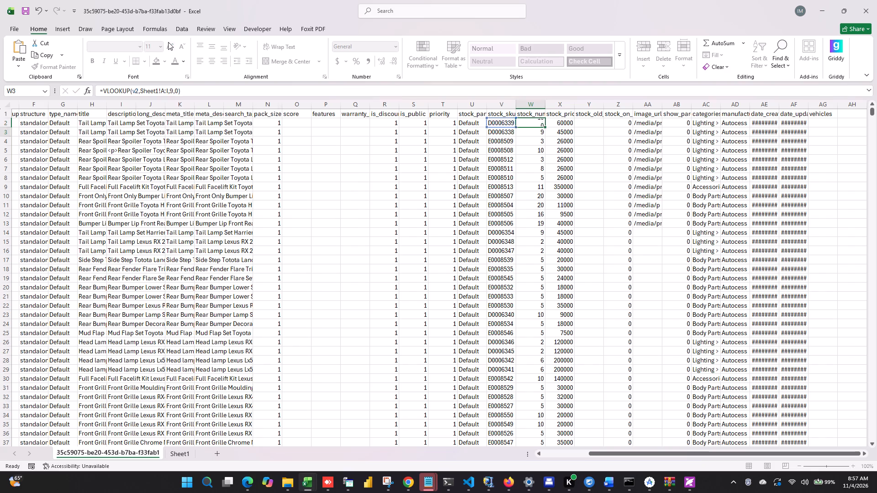
Fill the W2 VLOOKUP formula down the whole stock_num_in_stock column.
click(538, 124)
double_click(544, 127)
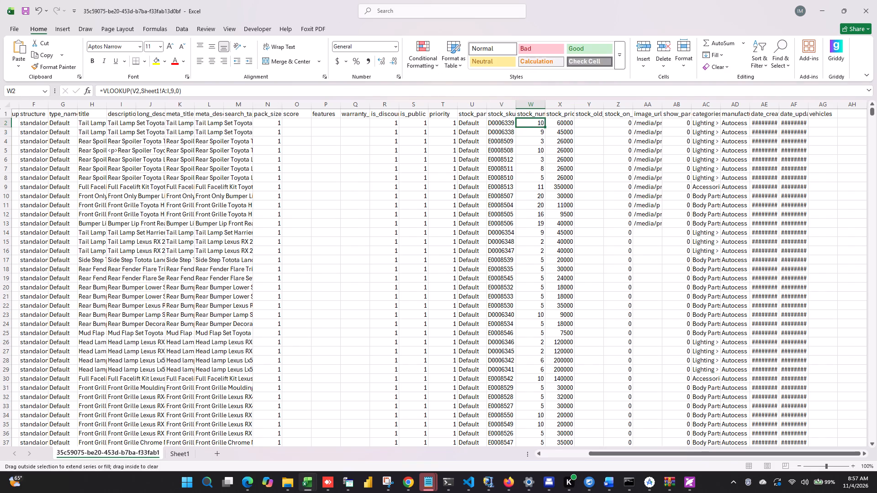
Add filters to the header row and filter stock_num_in_stock to the values -4, -1 and 0.
click(536, 112)
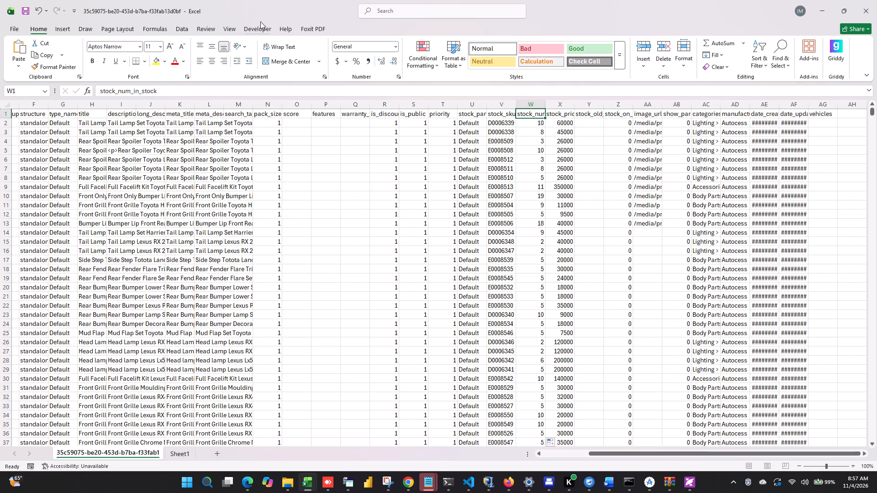
click(187, 26)
drag(320, 47, 324, 47)
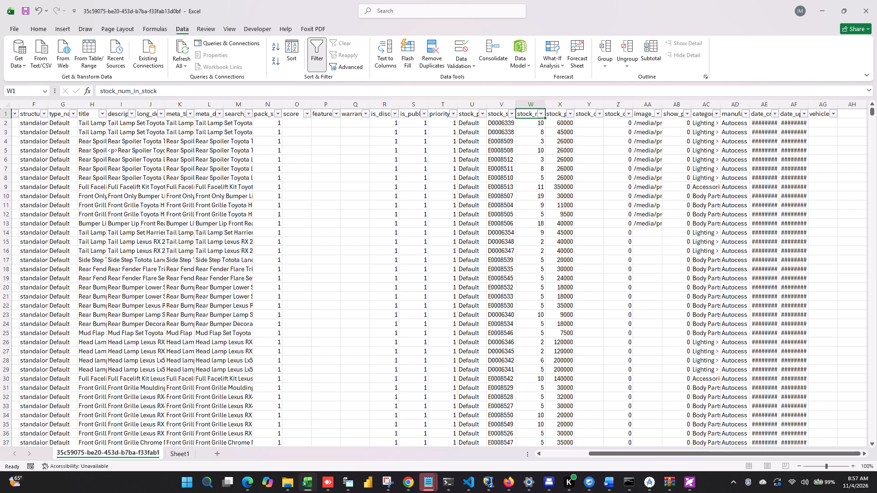
click(542, 115)
click(464, 229)
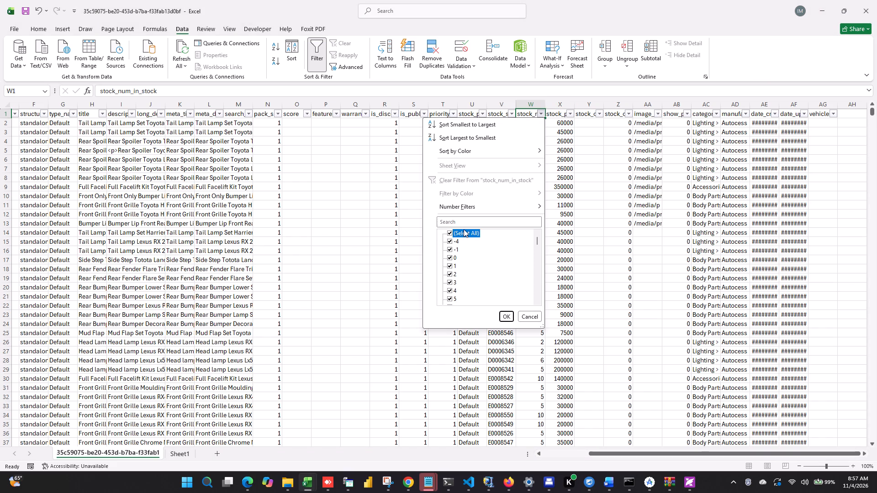
click(450, 257)
click(449, 251)
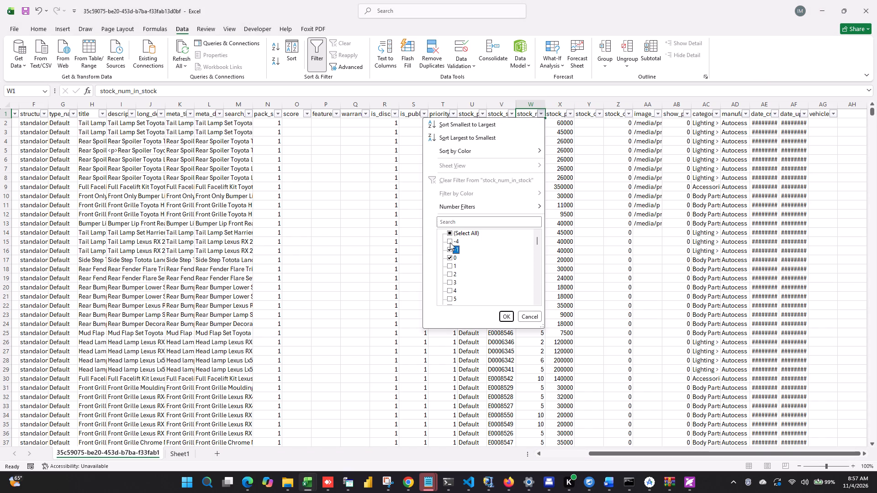
click(450, 241)
click(505, 315)
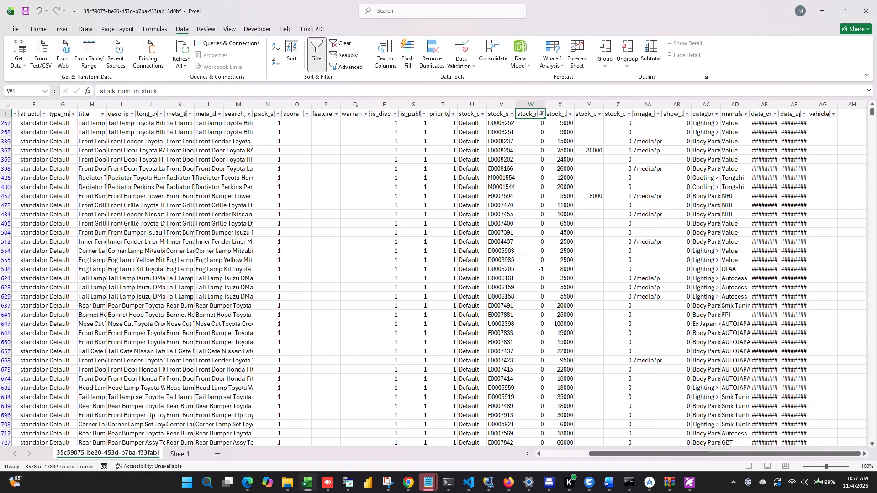
Exclude 0 from the stock_num_in_stock filter, keeping only the values -4 and -1.
click(540, 114)
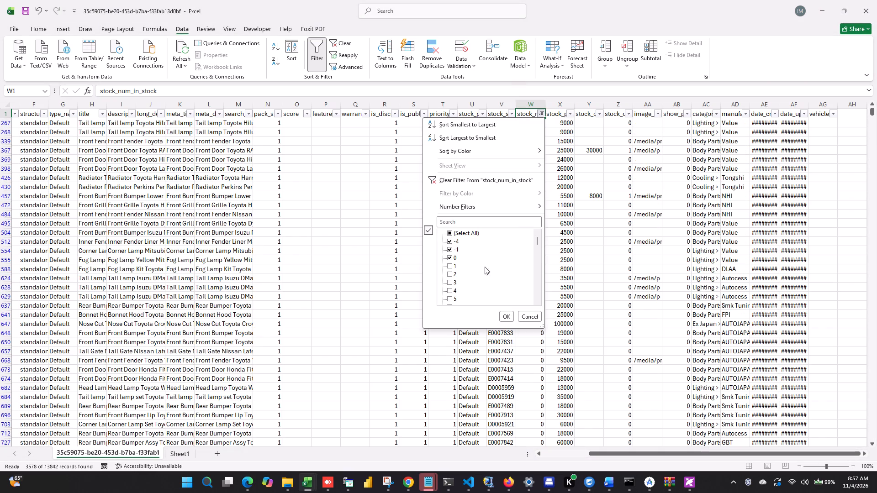
click(450, 257)
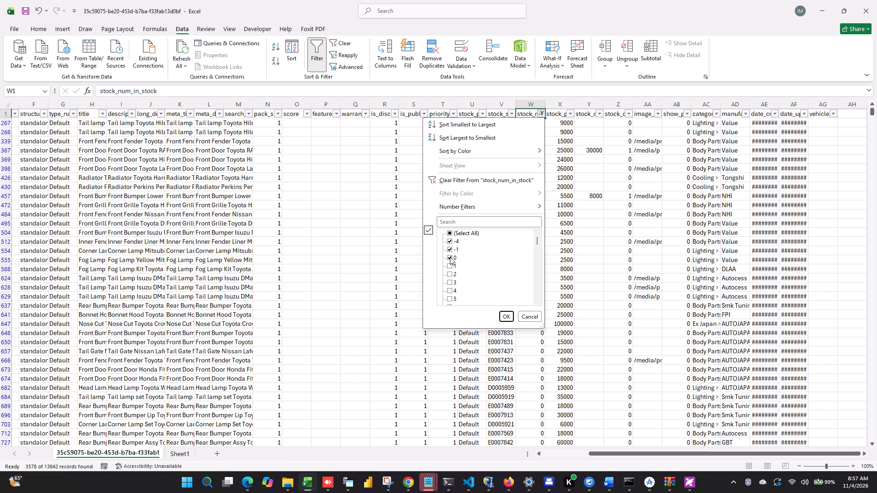
click(504, 317)
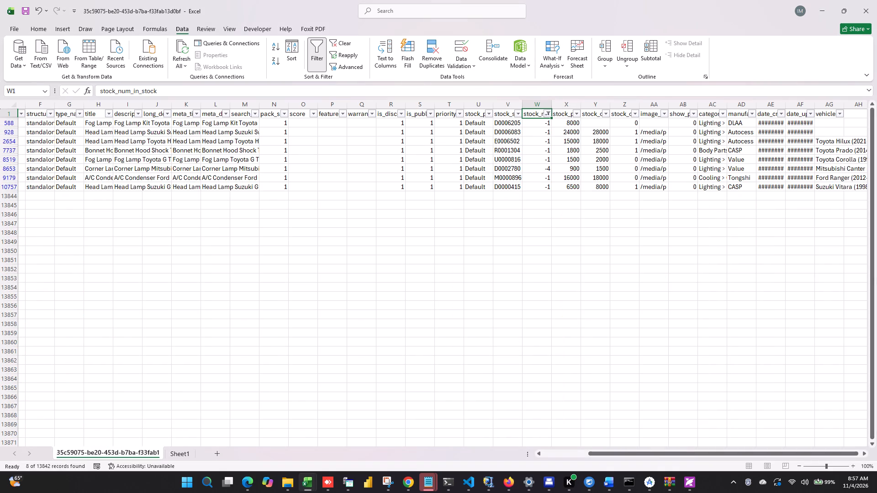
click(488, 330)
Overwrite each of the eight filtered negative stock_num_in_stock values, rows 588 to 10757, with 0.
click(544, 125)
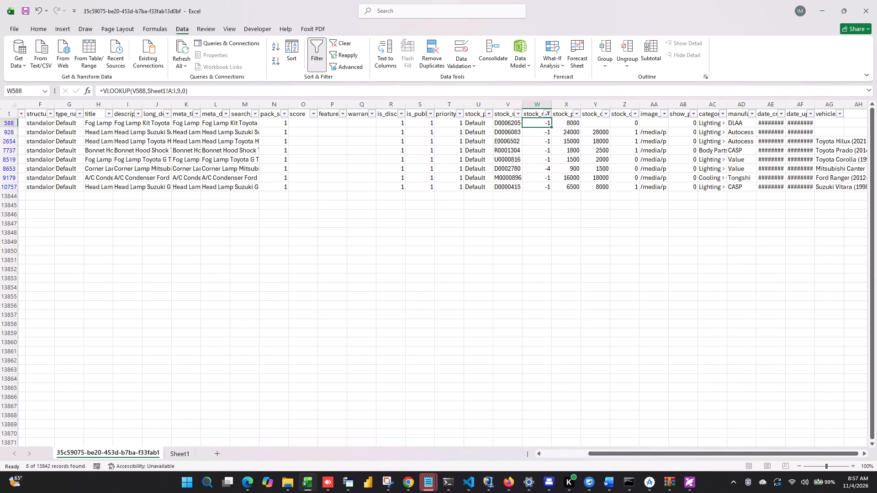
key(0)
click(541, 129)
key(0)
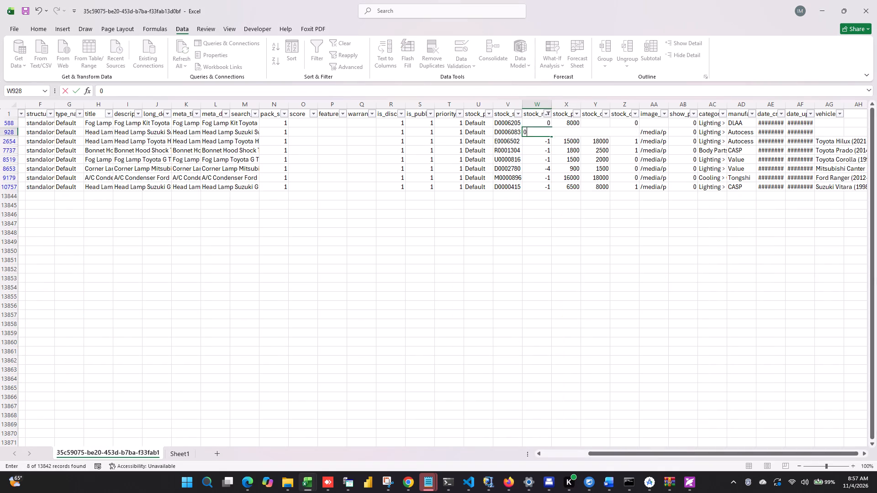
click(541, 139)
key(0)
click(540, 152)
key(0)
click(540, 162)
key(0)
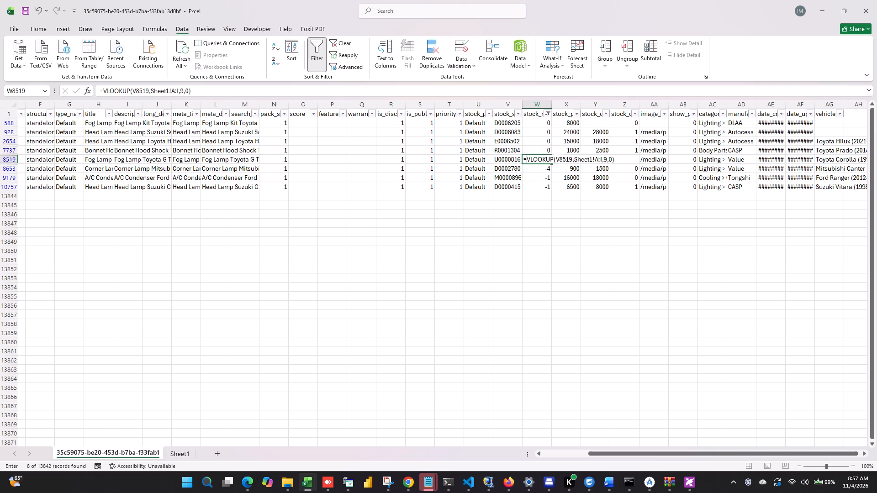
click(540, 172)
key(0)
click(542, 179)
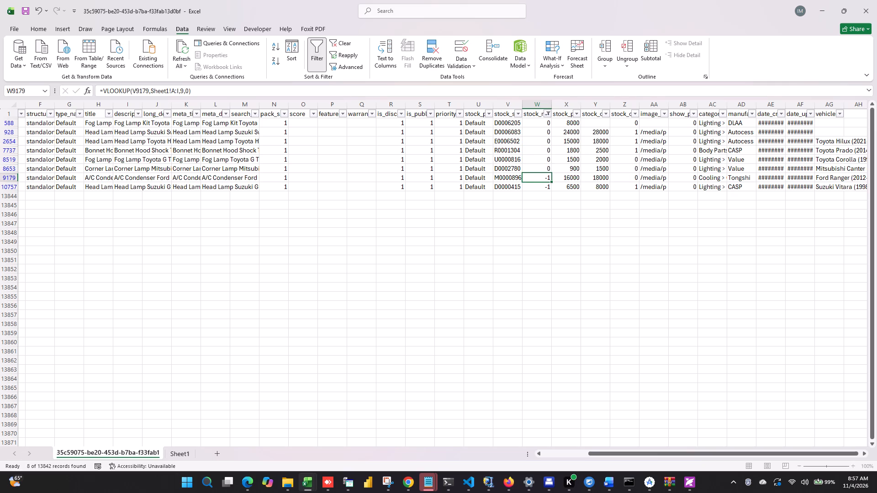
key(0)
click(541, 189)
key(0)
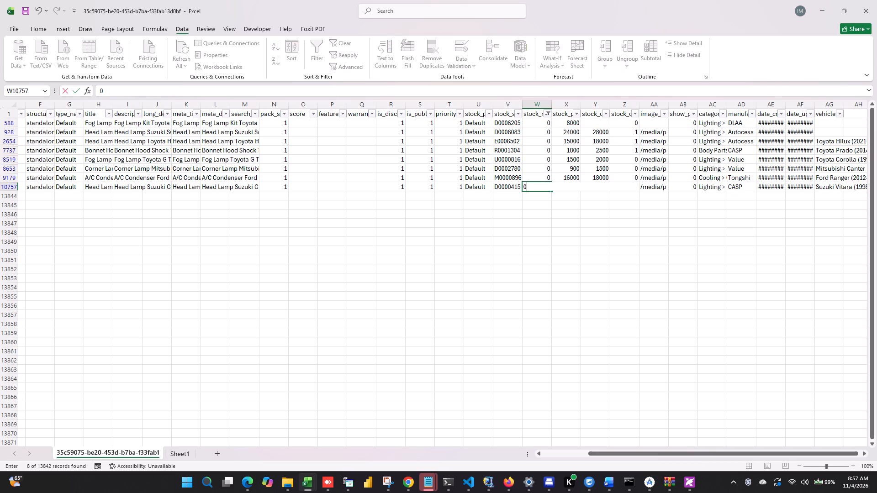
click(536, 240)
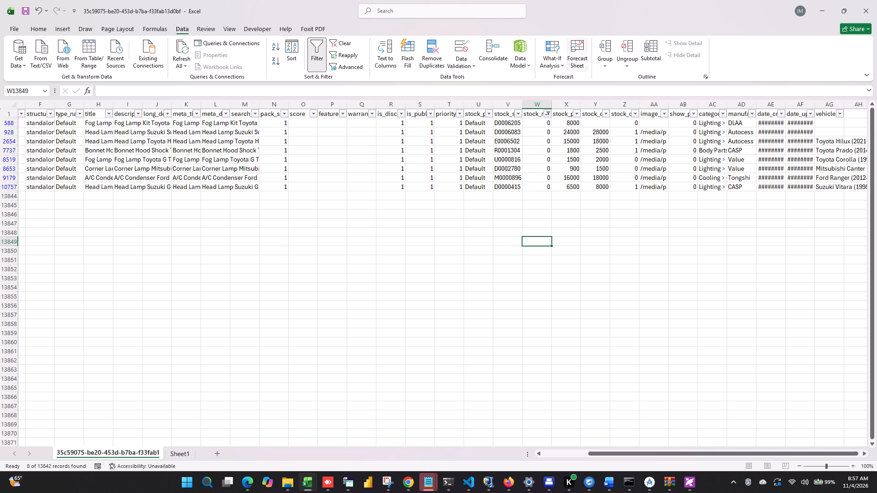
Clear the stock_num_in_stock filter to show all product rows again.
click(347, 43)
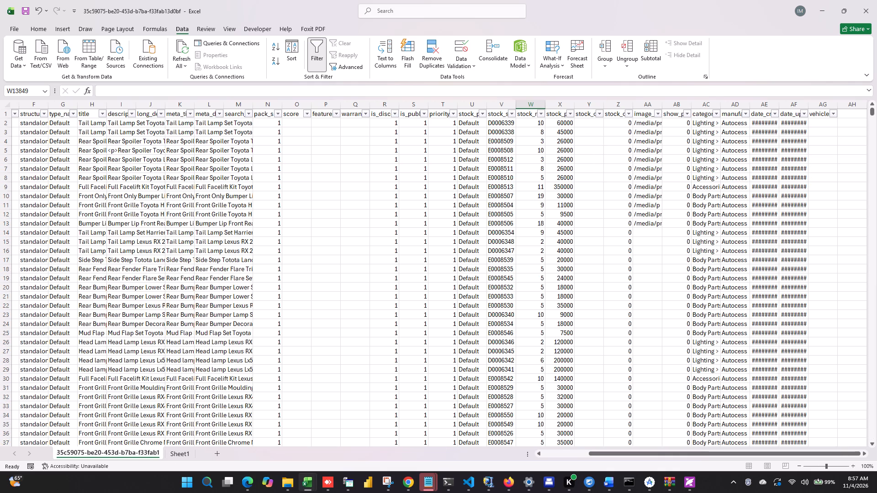
click(484, 113)
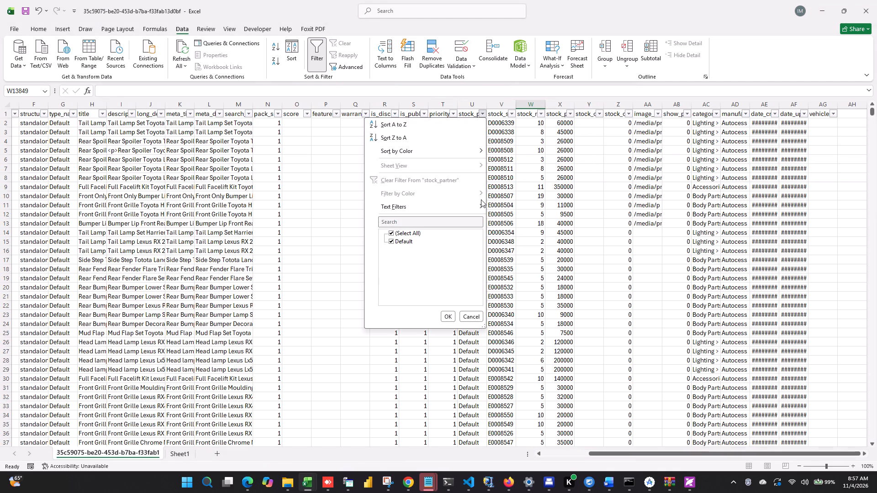
click(596, 192)
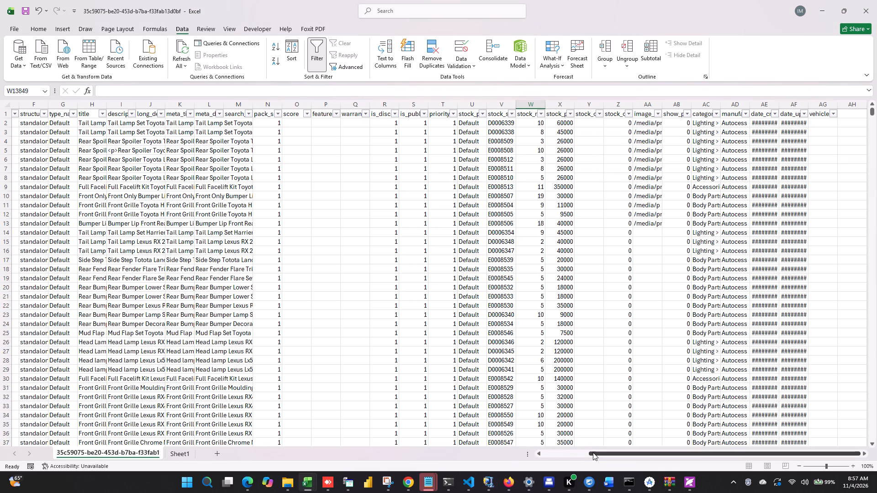
Delete the first two columns of the export, the product link column and the id column, and save the workbook.
drag(594, 452, 26, 410)
click(22, 99)
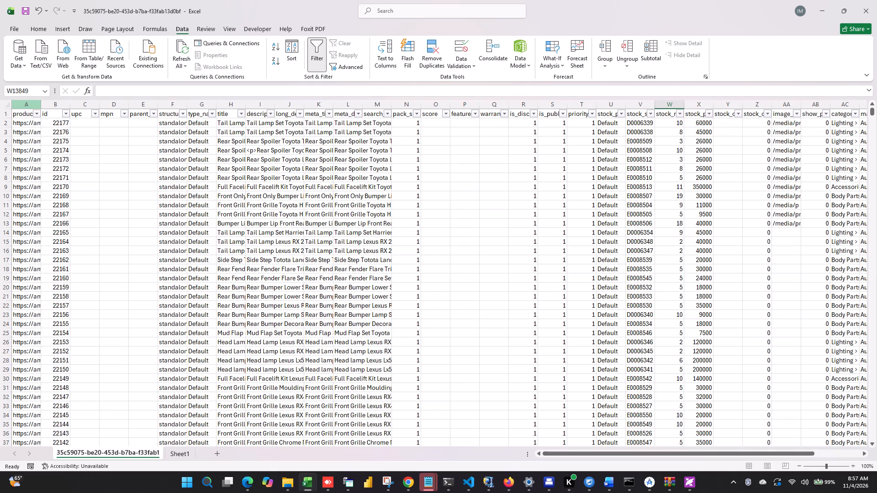
click(31, 103)
key(ctrl+minus)
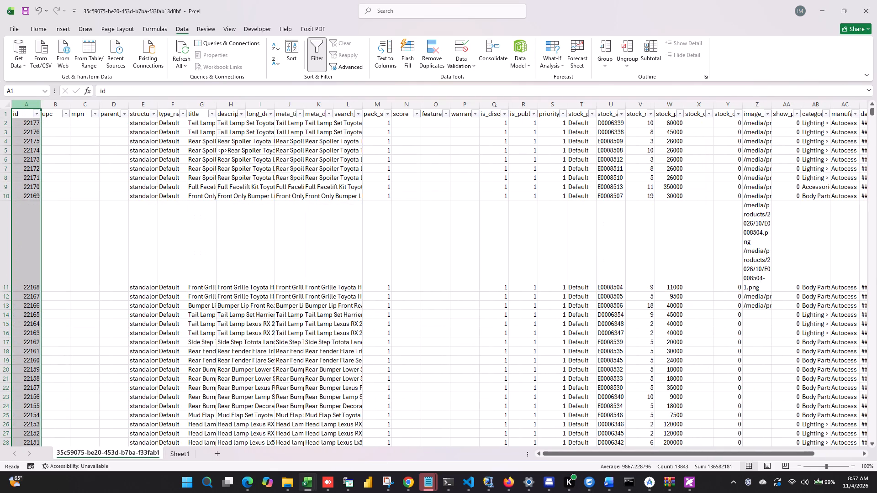
key(ctrl+minus)
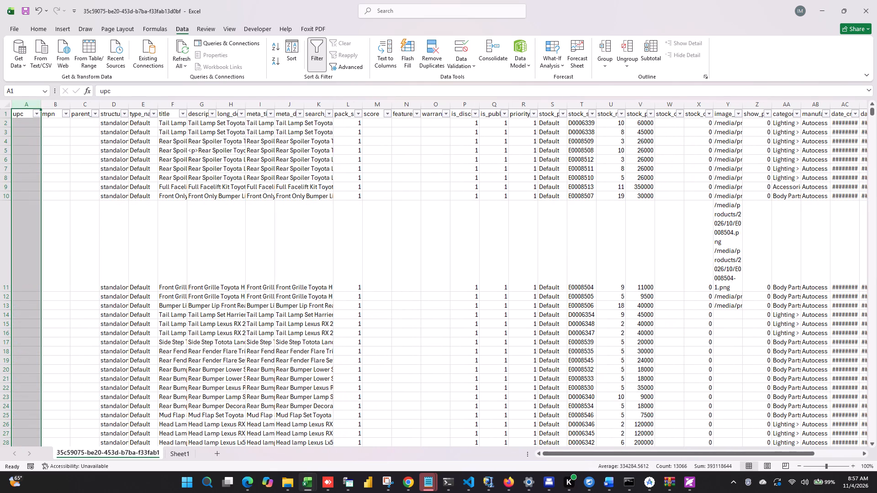
click(17, 116)
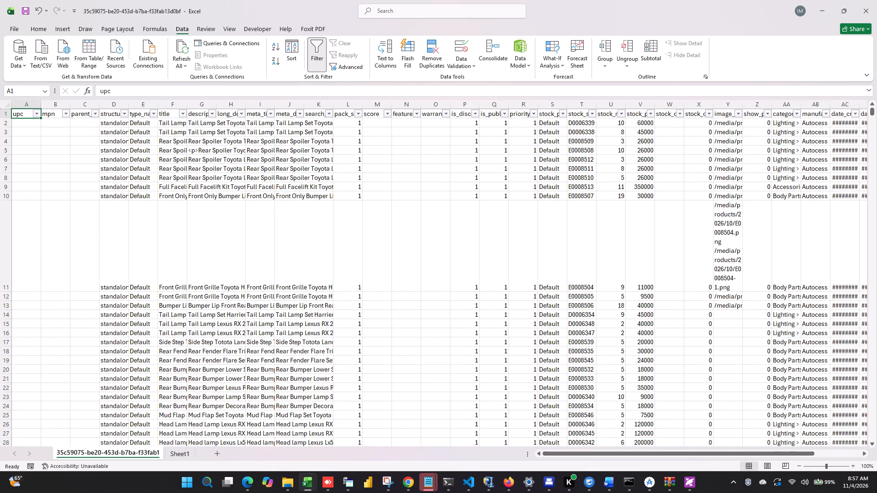
key(ctrl+s)
Set the row height of the whole product data range to 15.
key(ctrl+a)
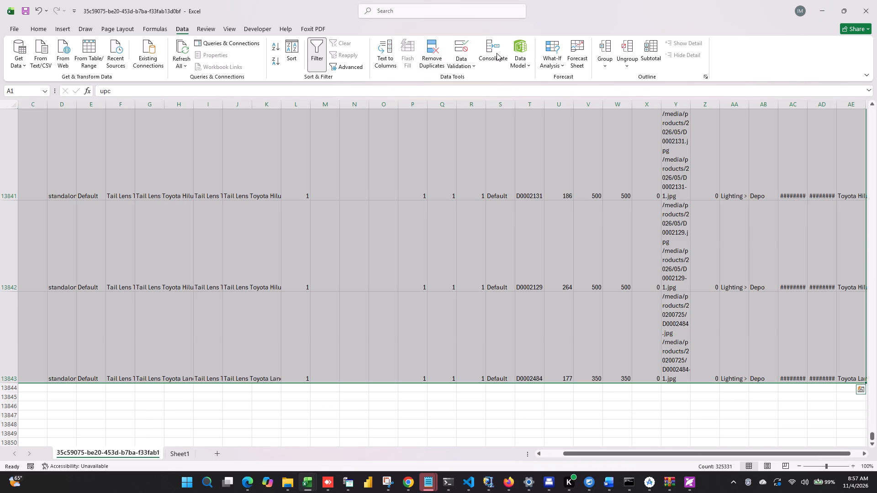
click(39, 25)
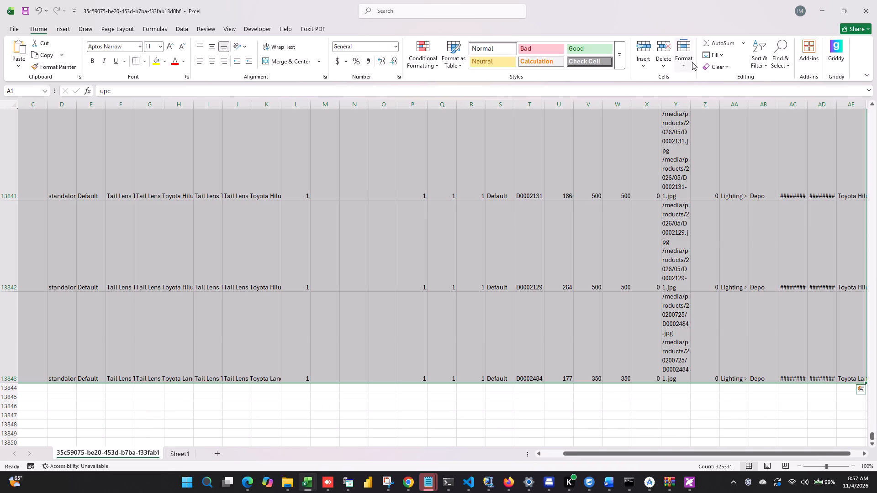
click(692, 62)
click(706, 90)
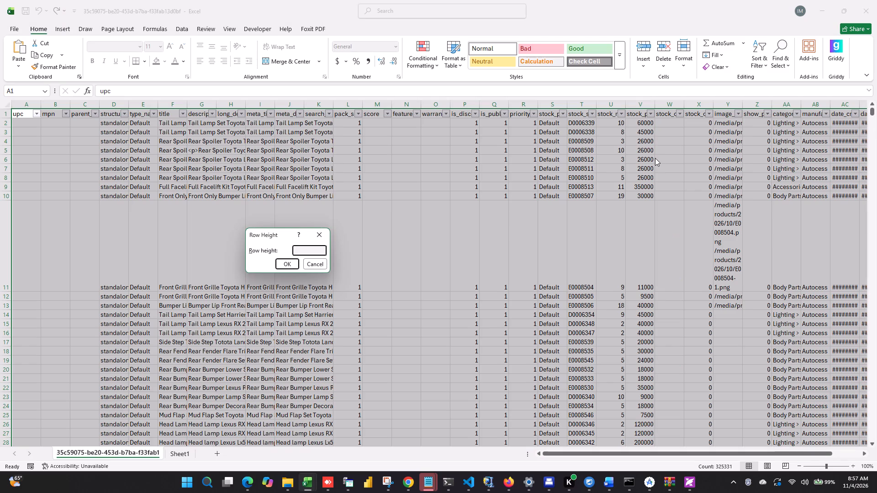
text(15)
key(Return)
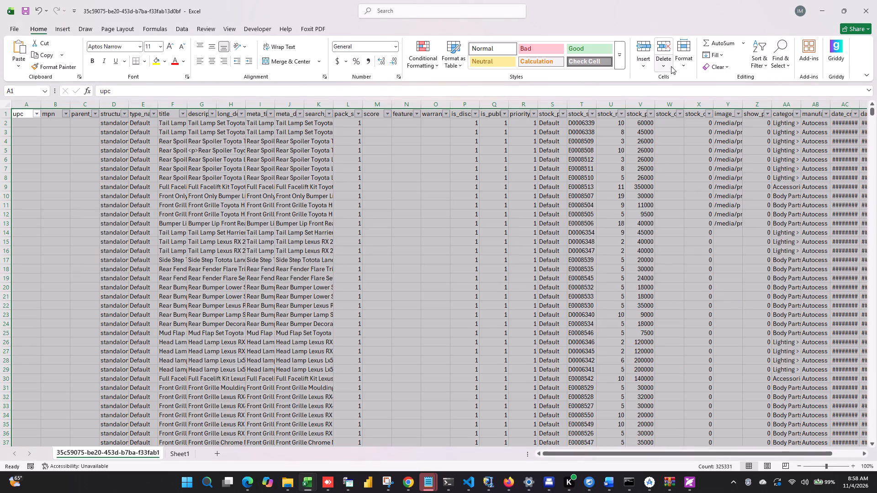
Apply a column width of 8.43 to the whole product data range.
click(686, 68)
click(722, 123)
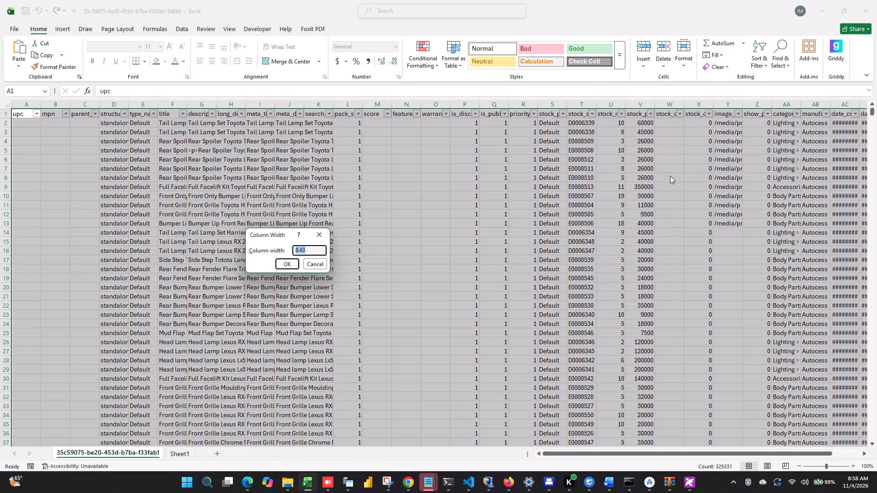
key(Return)
click(491, 308)
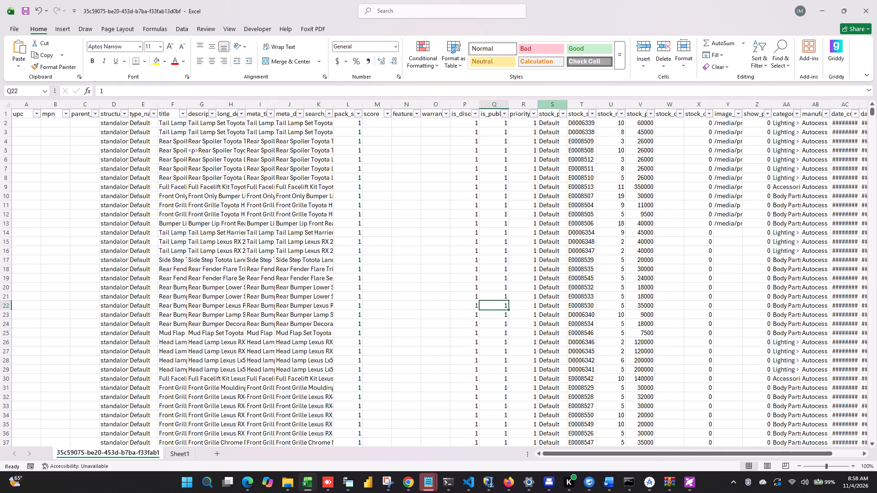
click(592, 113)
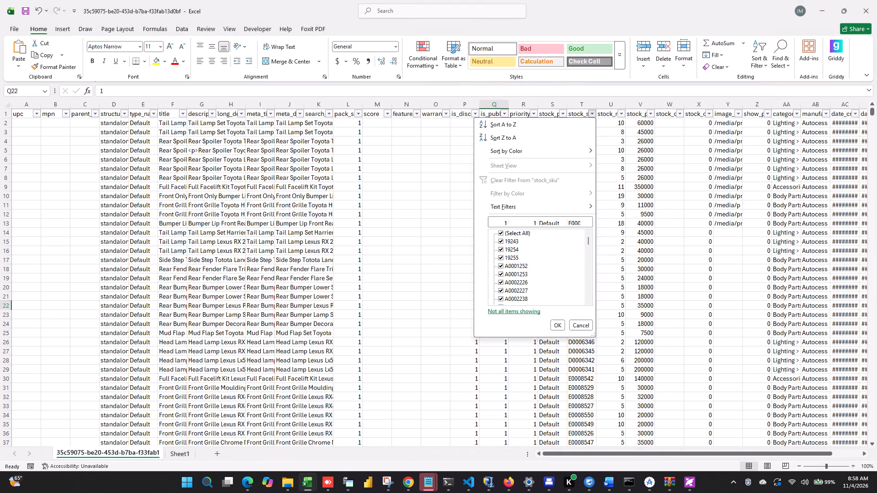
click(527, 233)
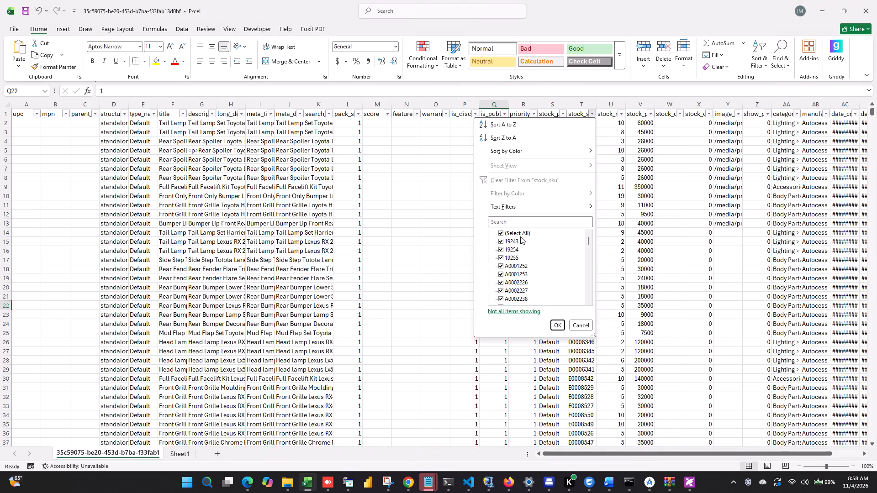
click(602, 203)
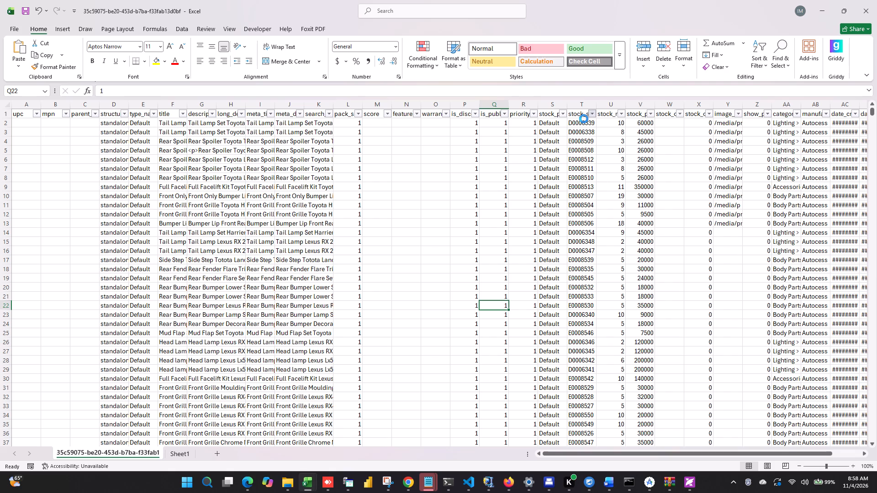
Filter the stock_sku column to the numeric-only SKUs 19243, 19254 and 19255.
click(594, 113)
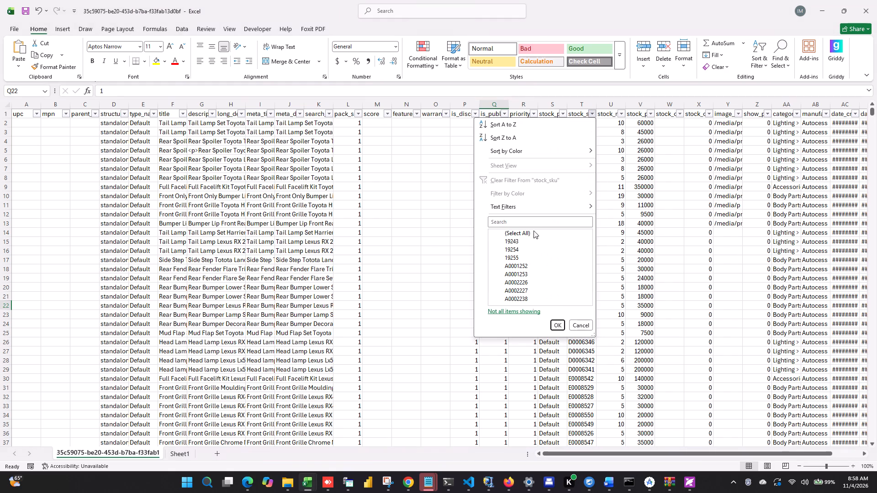
click(515, 230)
click(501, 234)
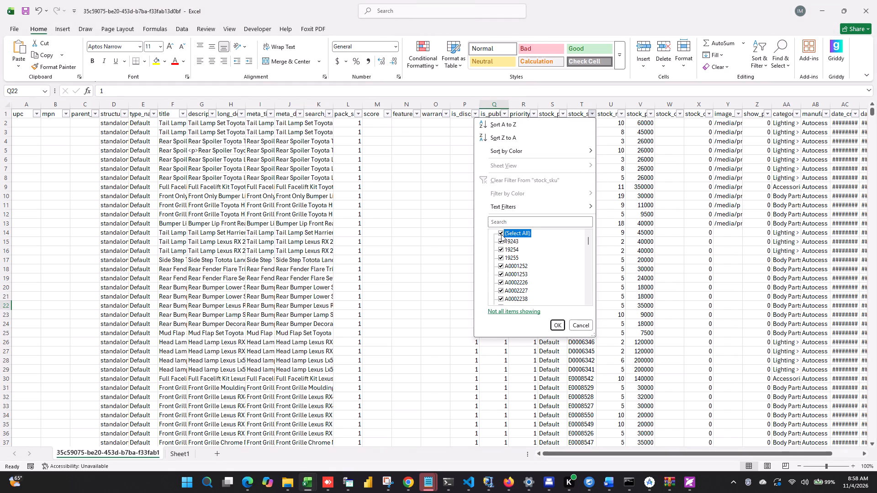
click(511, 238)
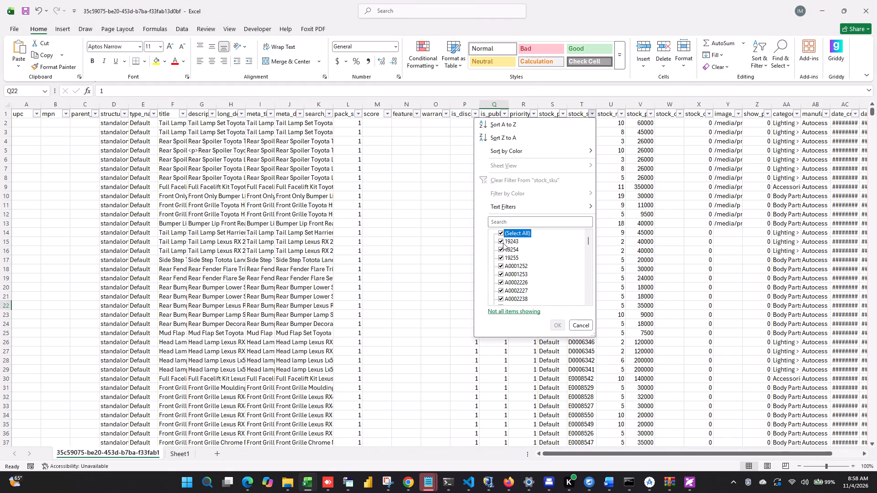
click(502, 241)
click(513, 234)
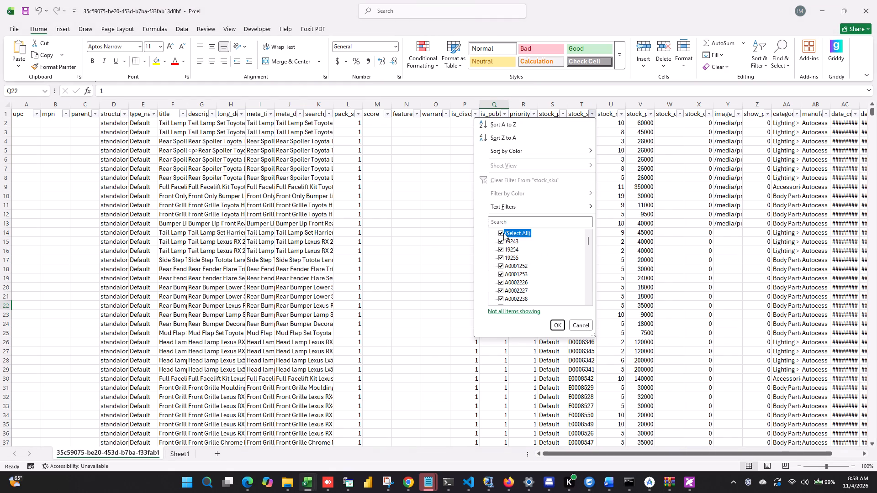
click(503, 233)
click(502, 233)
click(501, 242)
click(518, 233)
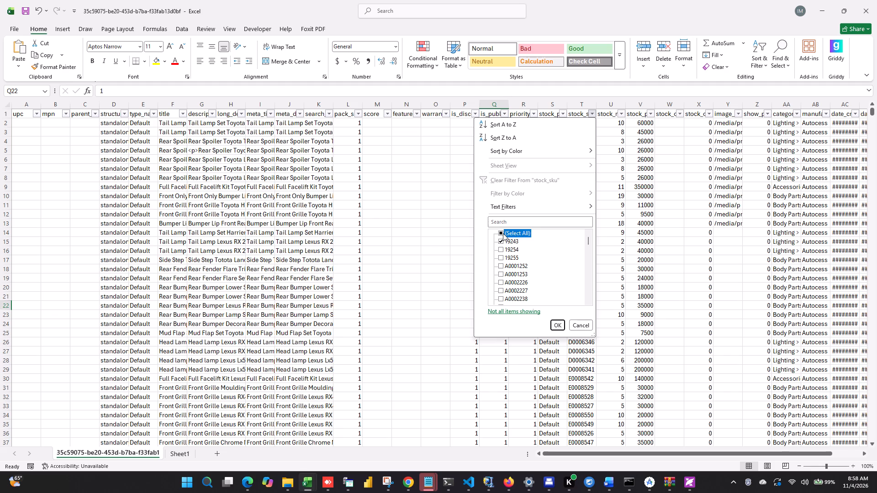
click(500, 248)
click(503, 234)
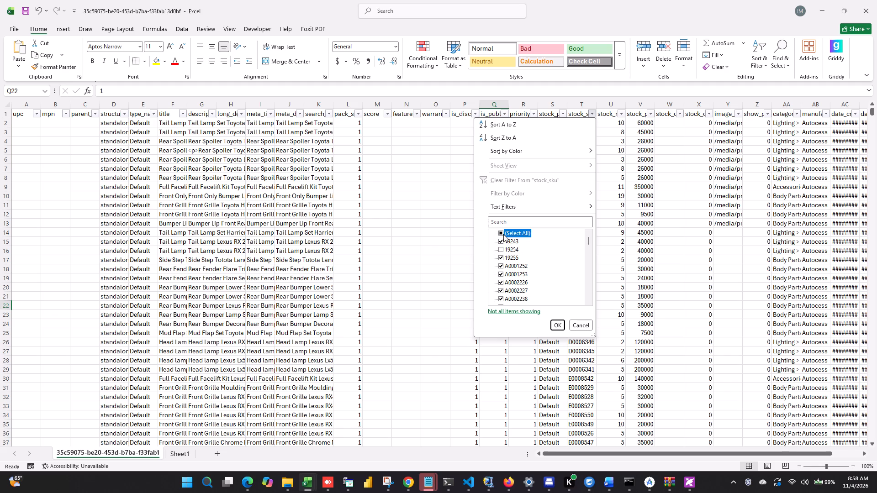
click(499, 233)
click(502, 243)
click(499, 249)
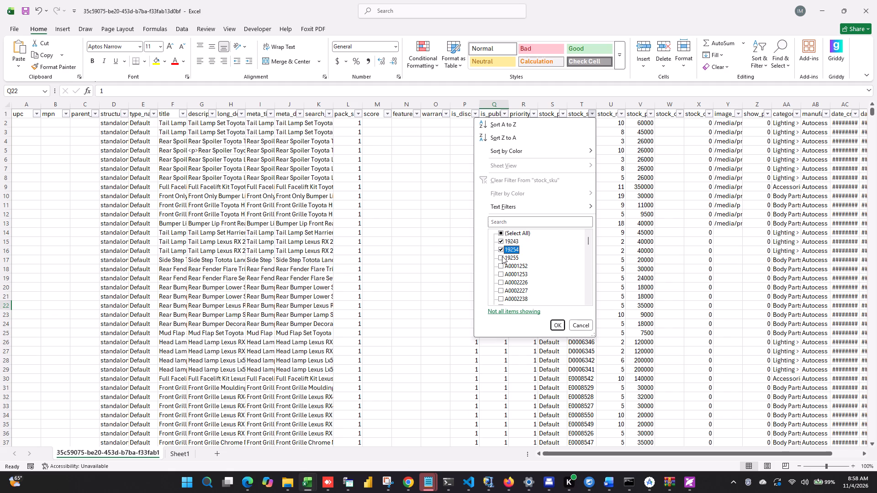
click(502, 256)
click(563, 326)
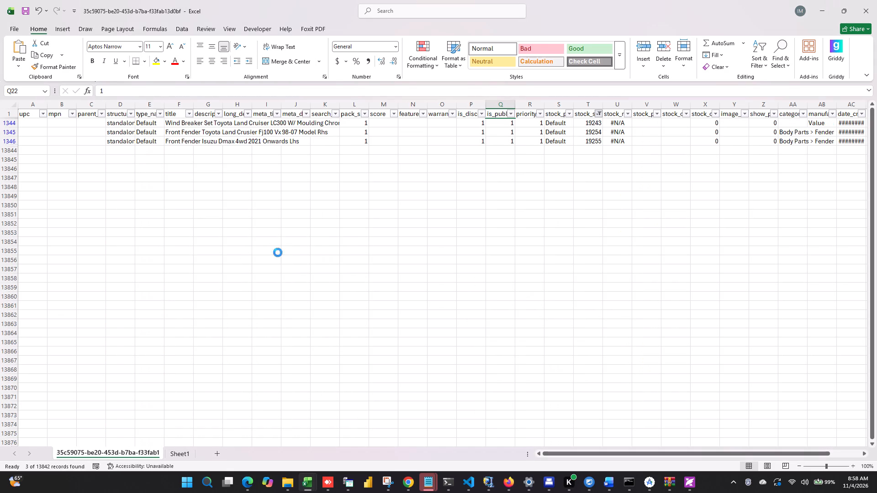
Delete the filtered product rows with stock SKUs 19243, 19254 and 19255.
click(9, 123)
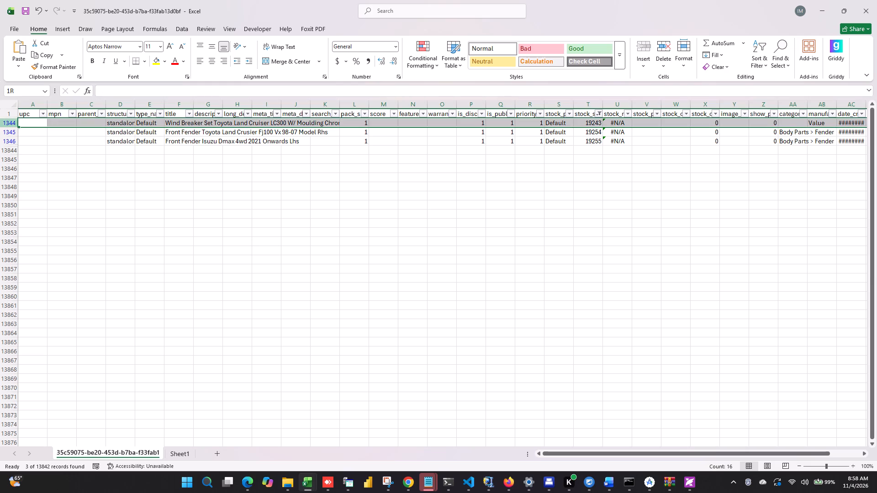
key(ctrl+shift+Down)
key(ctrl+minus)
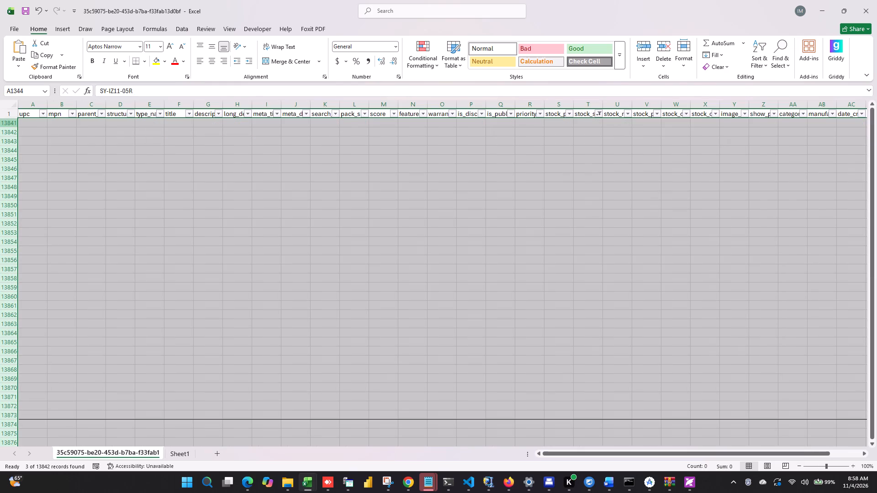
Clear the stock_sku filter so that all product rows are shown again.
click(182, 34)
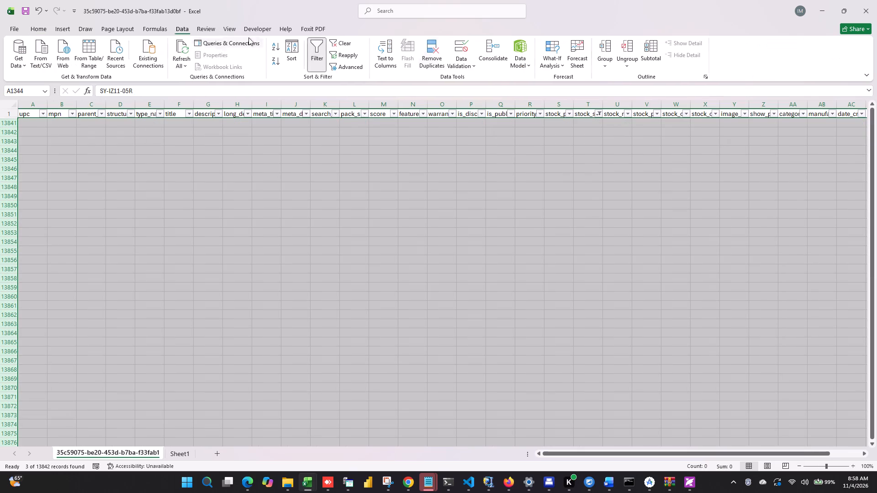
click(335, 44)
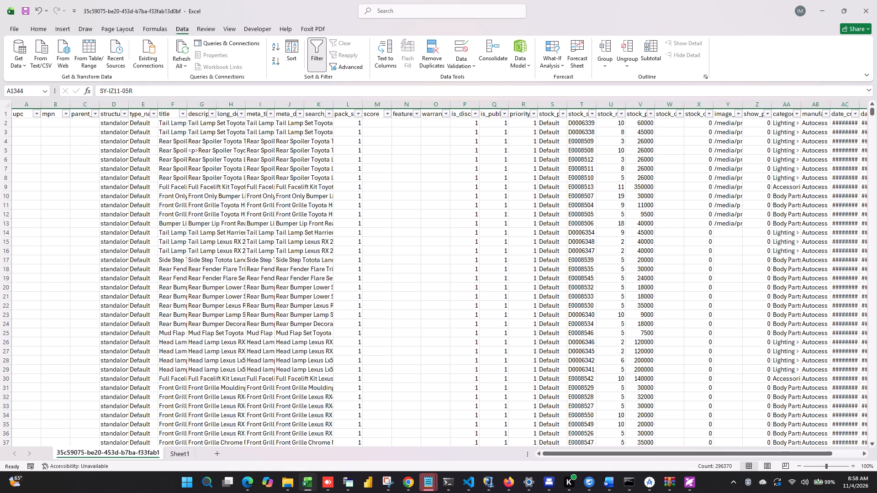
Filter the stock_price column to show only the rows with blank prices.
click(652, 112)
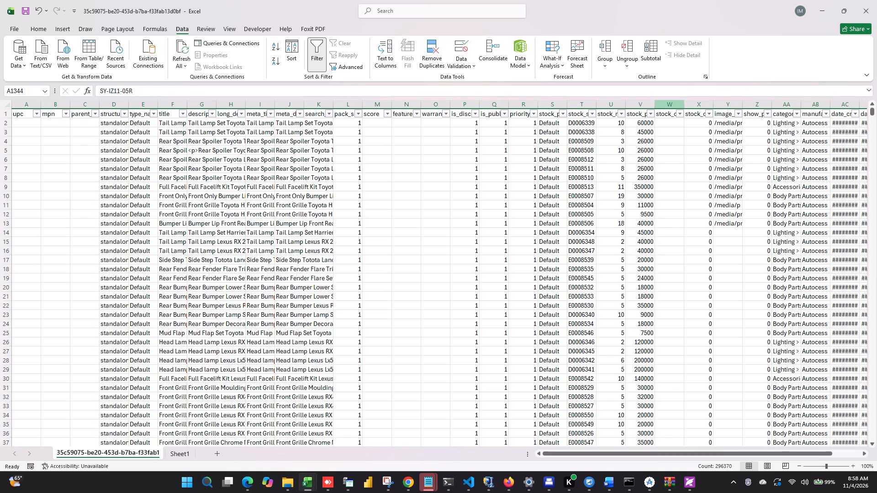
click(590, 226)
click(590, 225)
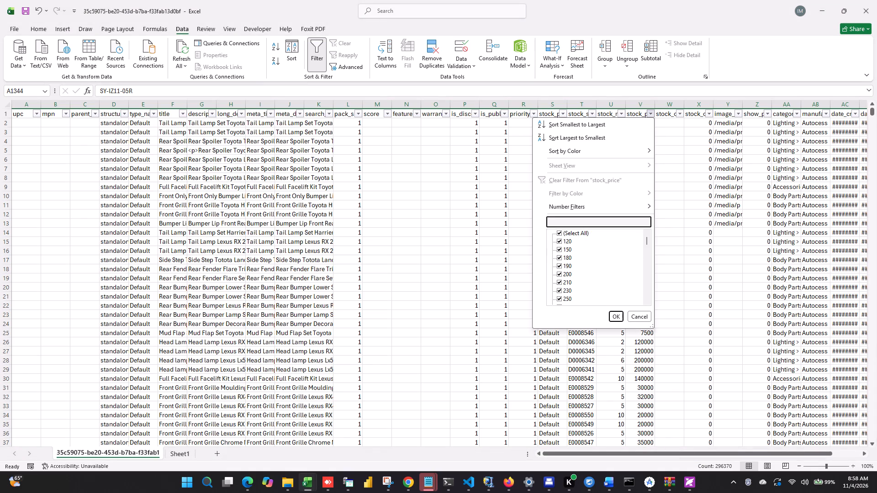
key(shift+numbersign)
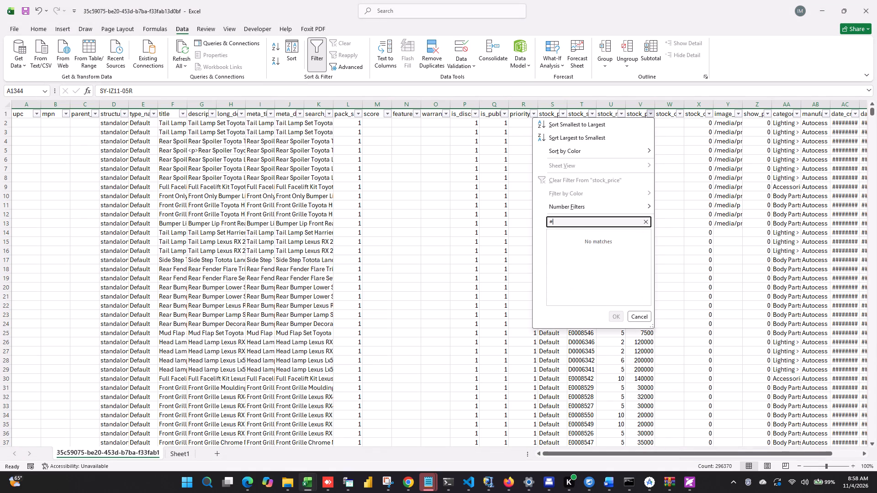
key(BackSpace)
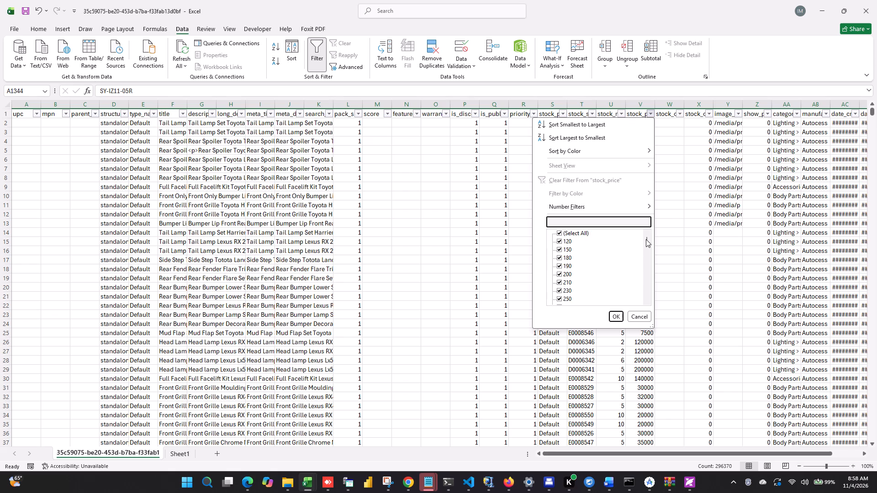
drag(646, 239, 647, 312)
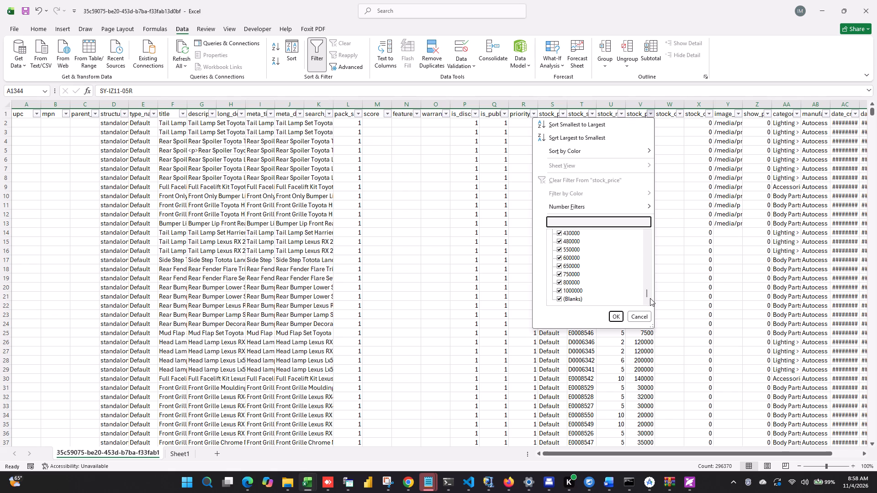
drag(649, 297, 649, 223)
drag(646, 295, 647, 214)
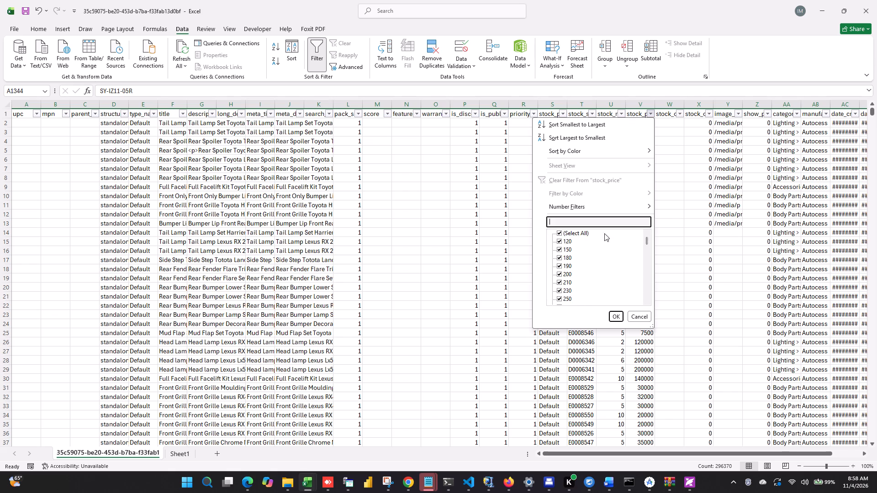
click(574, 235)
drag(648, 243, 648, 297)
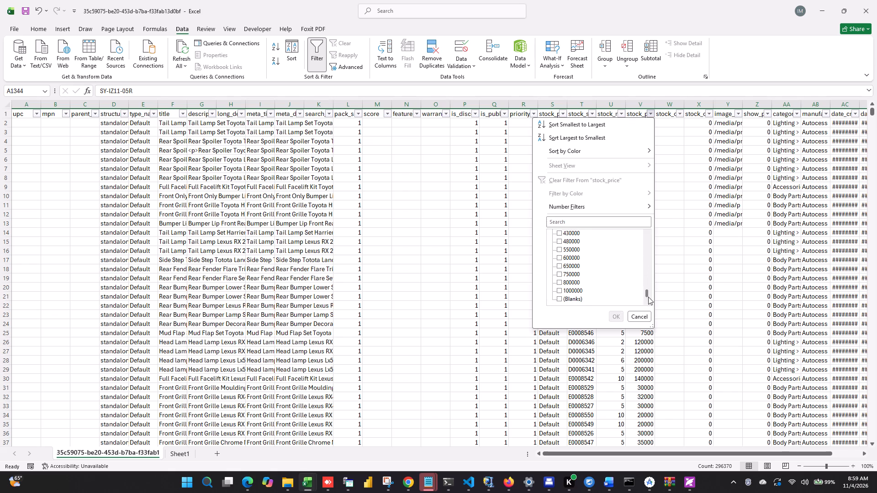
drag(648, 297, 645, 307)
click(573, 299)
click(617, 314)
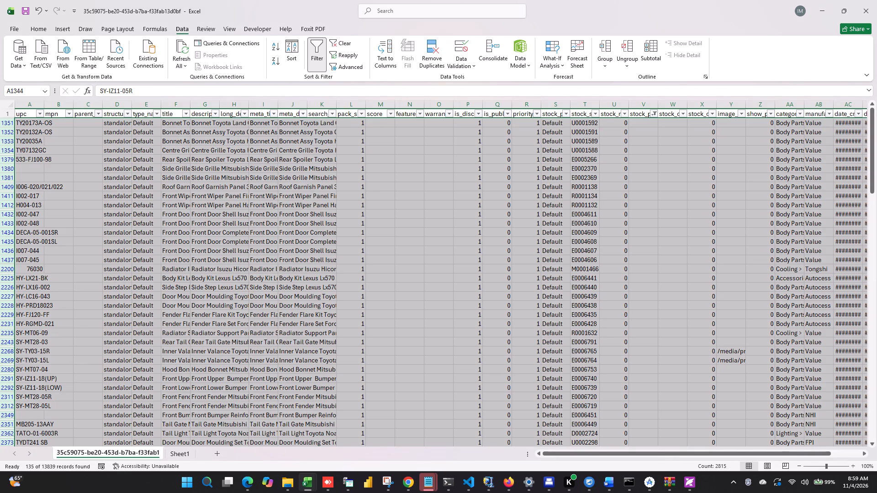
Examine the product rows with blank stock_price, checking their SKUs and stock quantities.
click(658, 204)
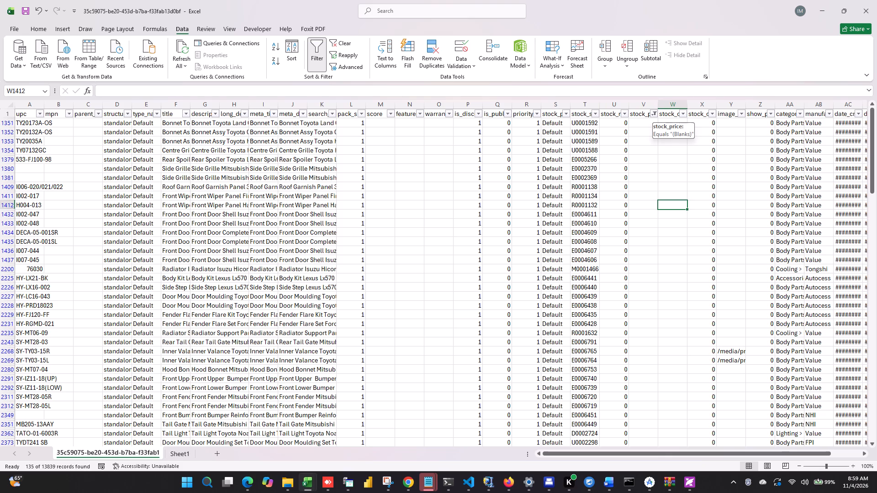
scroll(601, 341, down, 15)
scroll(599, 341, up, 1)
scroll(599, 341, down, 6)
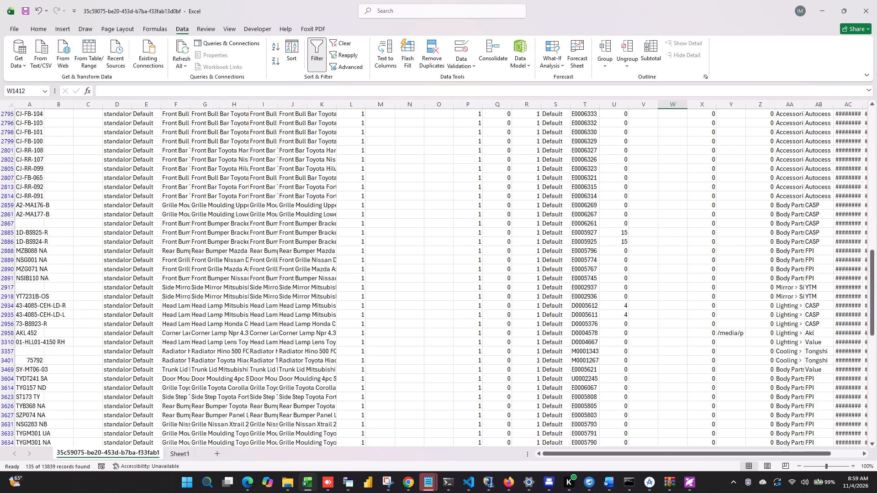
scroll(599, 341, up, 9)
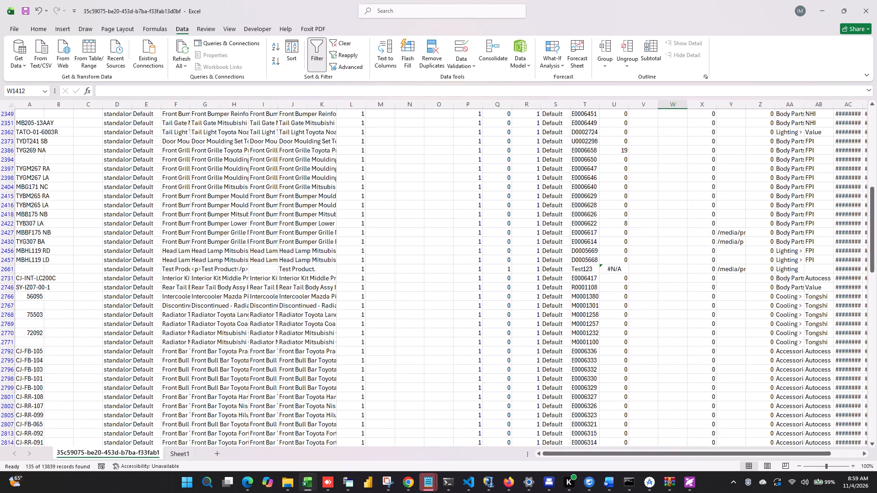
scroll(552, 377, down, 1)
scroll(552, 377, up, 16)
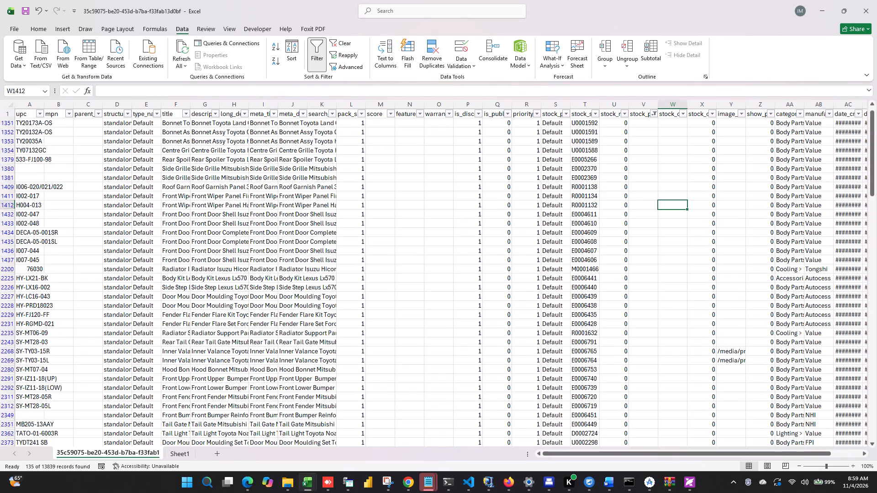
Narrow the blank-price rows further by filtering stock_num_in_stock to #N/A only.
click(627, 113)
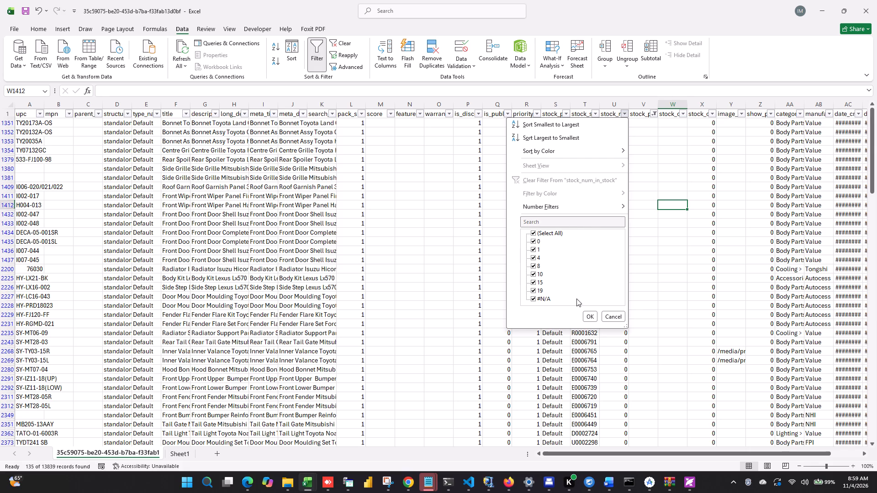
click(532, 234)
click(534, 296)
click(589, 315)
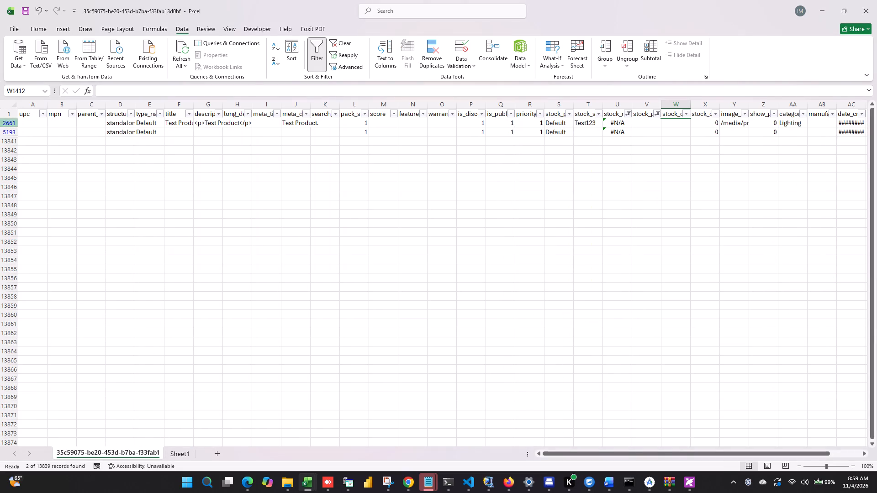
Delete the filtered product rows whose stock is #N/A, including SKU Test123, and clear all filters.
click(14, 122)
key(ctrl+shift+Down)
key(ctrl+plus)
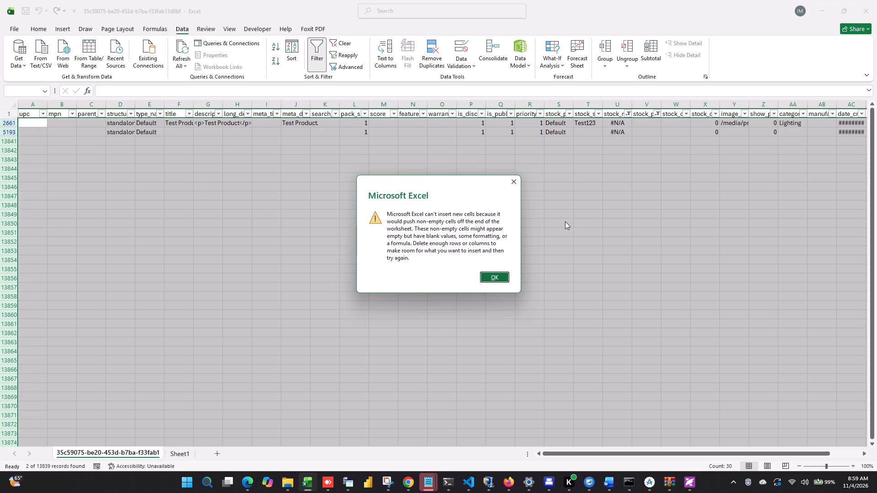
click(517, 178)
key(ctrl+minus)
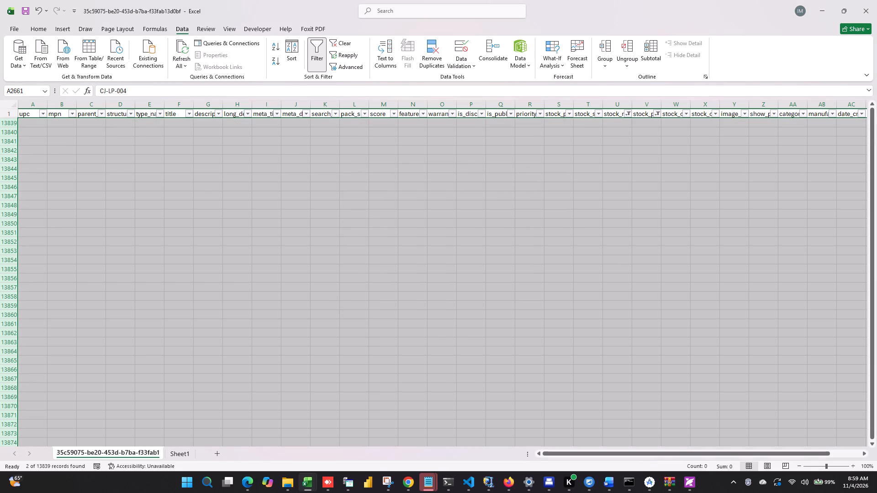
click(342, 42)
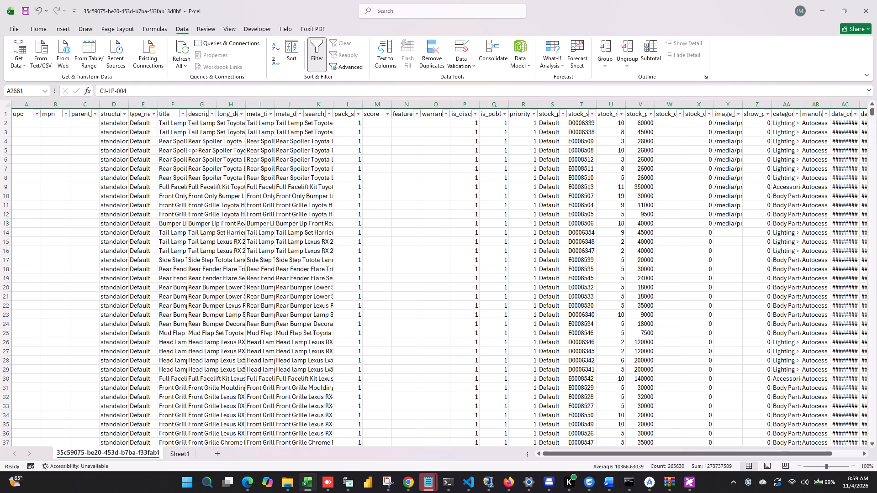
Delete the date_created column, the date column beside it, and the vehicles column from the product data.
drag(850, 102, 872, 99)
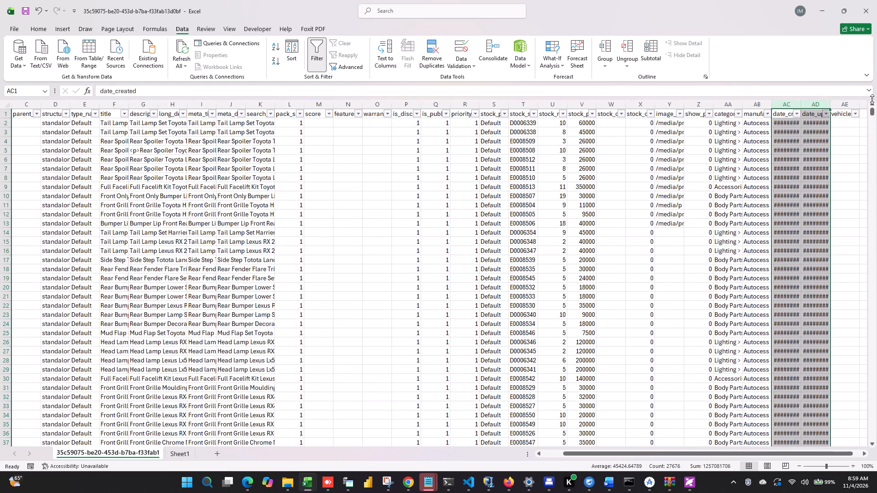
key(ctrl+minus)
key(ctrl+minus)
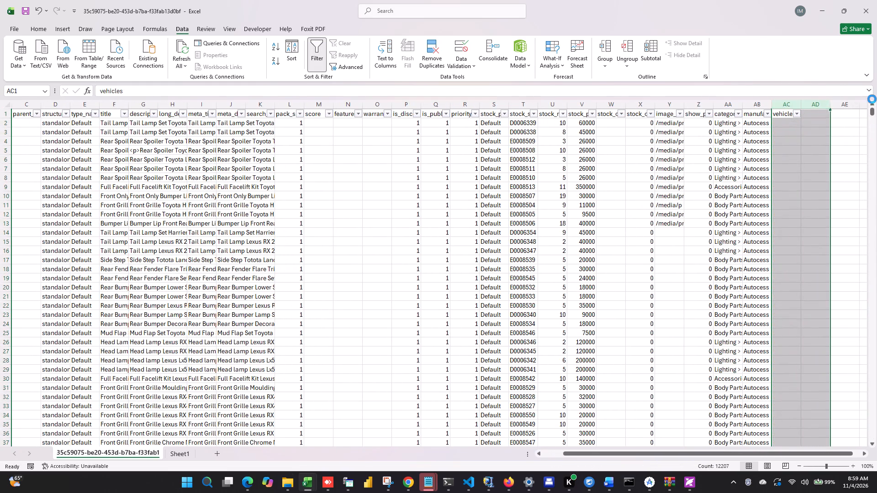
click(512, 319)
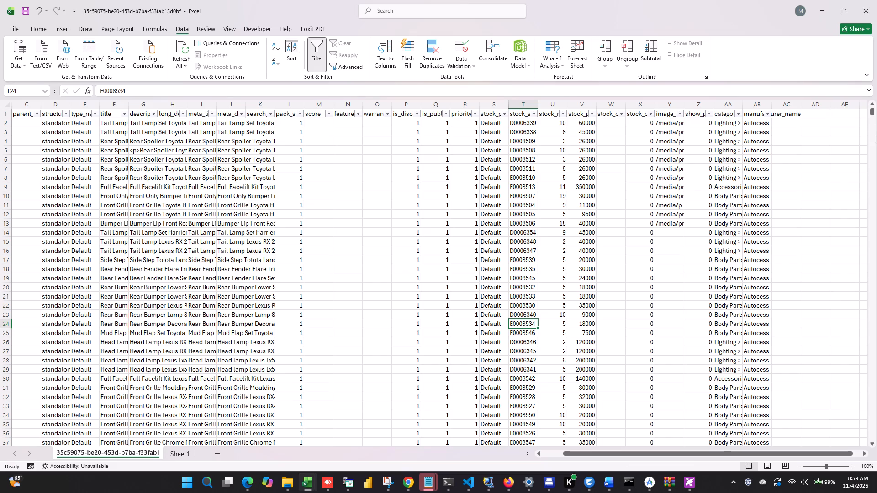
Review the product data down to its last row and check the values listed for meta_title.
drag(872, 110, 876, 452)
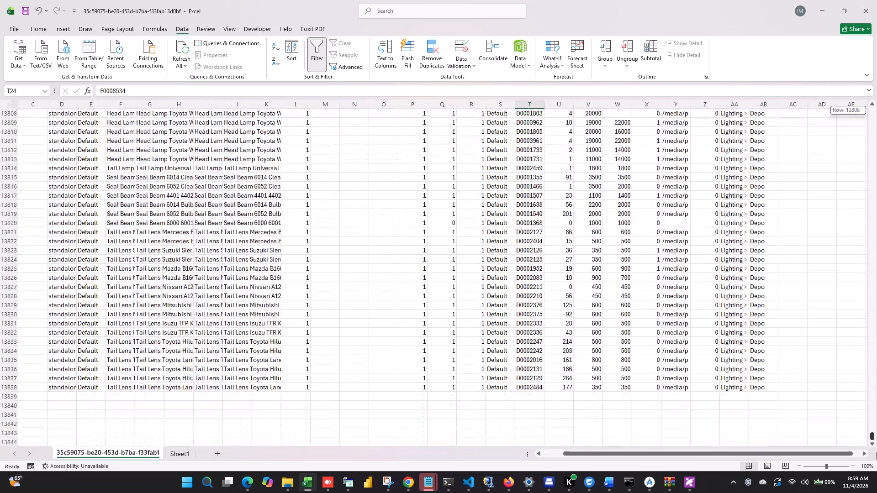
drag(876, 452, 869, 141)
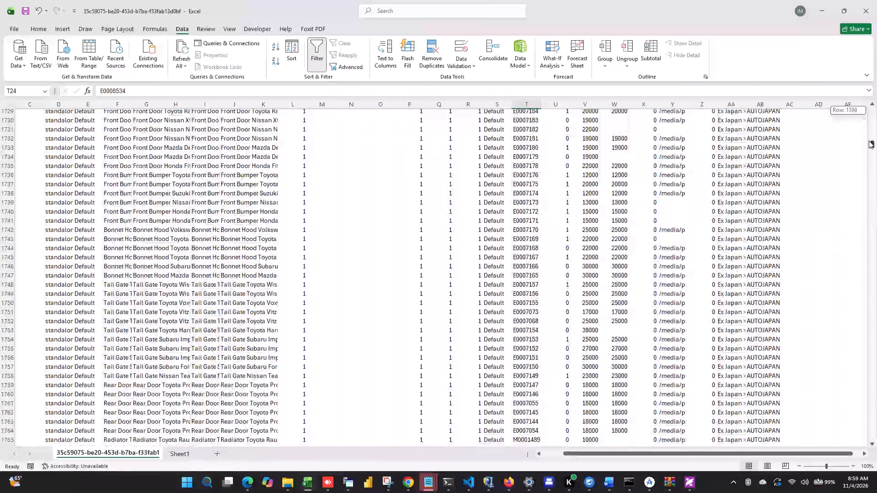
drag(869, 141, 865, 49)
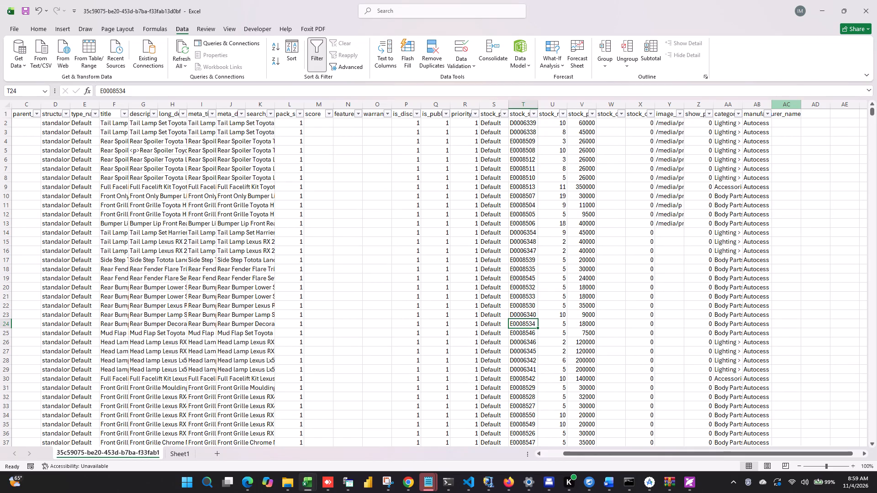
click(214, 115)
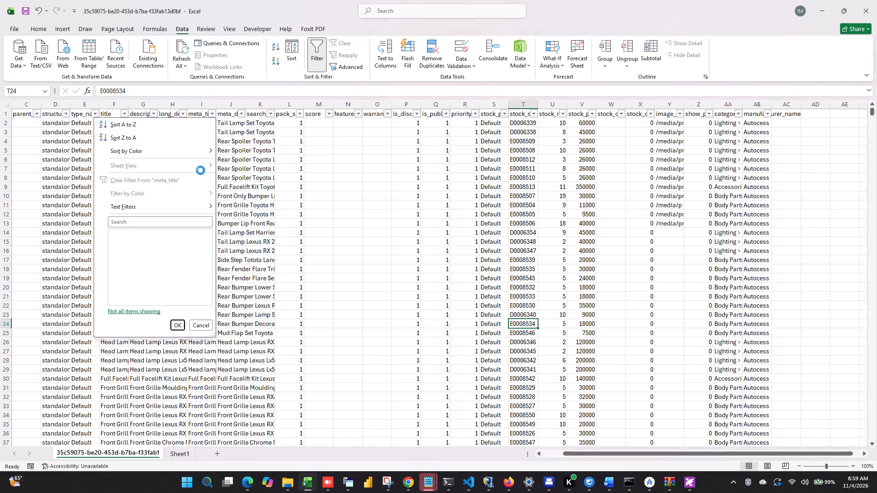
drag(209, 238, 206, 267)
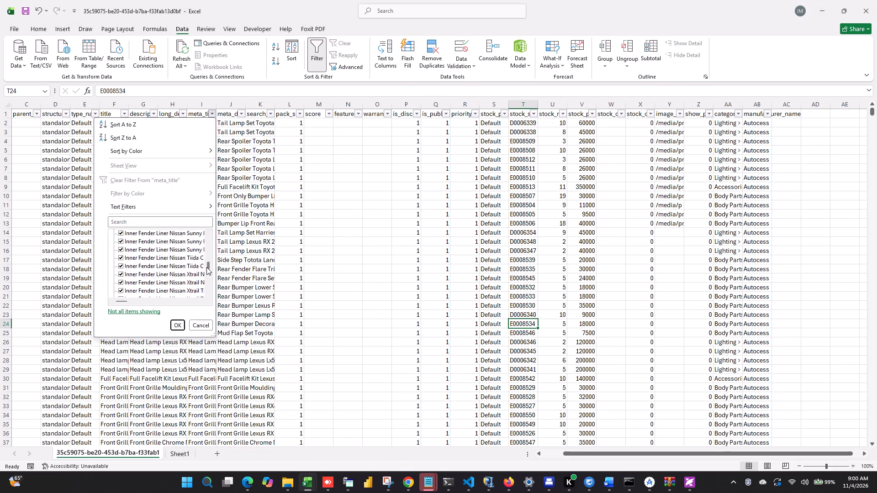
drag(206, 267, 211, 215)
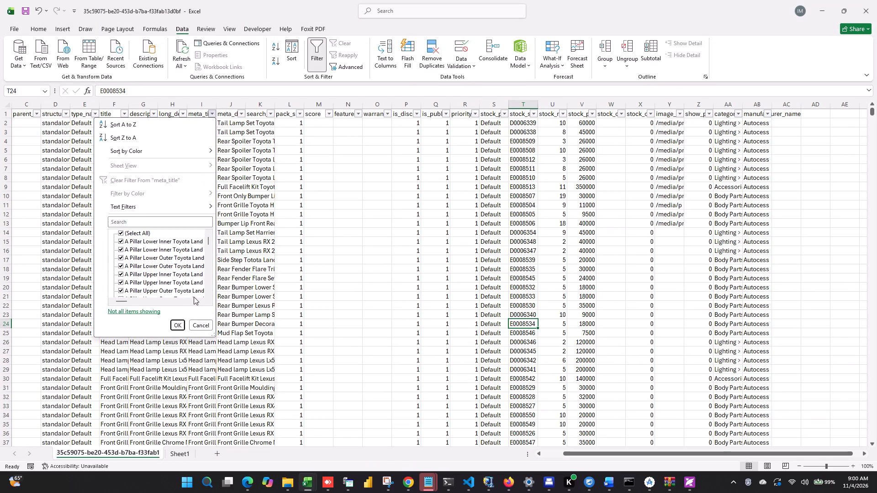
click(180, 324)
click(341, 220)
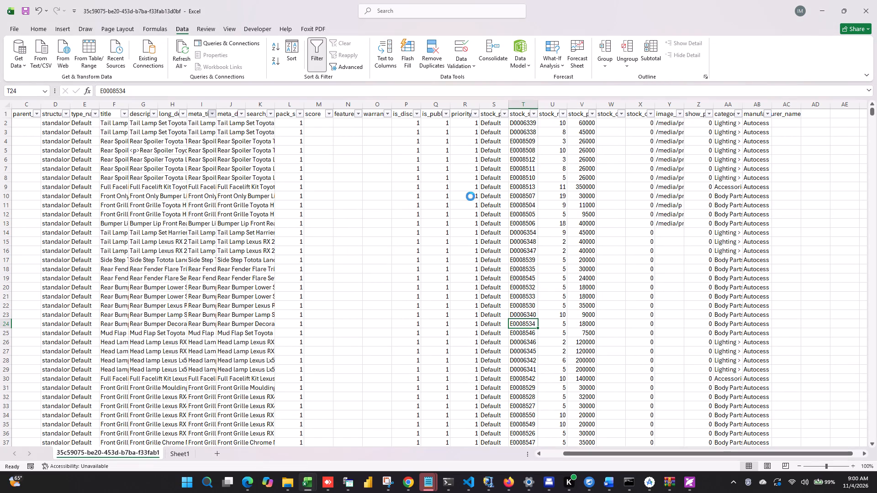
scroll(279, 324, down, 6)
scroll(295, 327, up, 15)
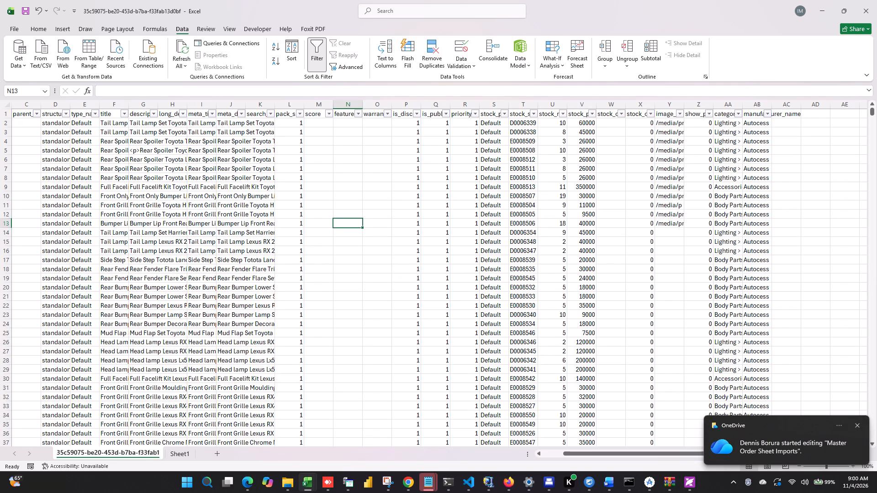
Replace the VLOOKUP formulas in the stock_num_in_stock column with their values.
click(533, 187)
click(566, 182)
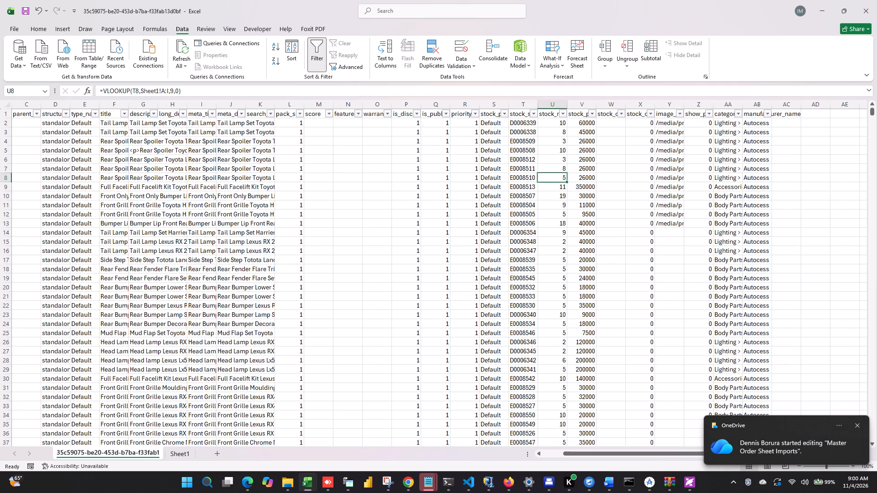
click(561, 105)
right_click(561, 105)
click(589, 140)
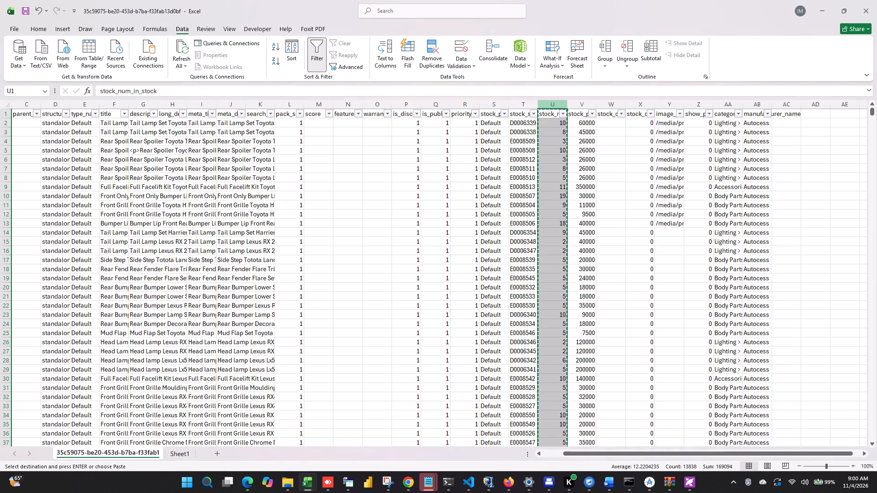
right_click(555, 101)
click(597, 163)
click(624, 175)
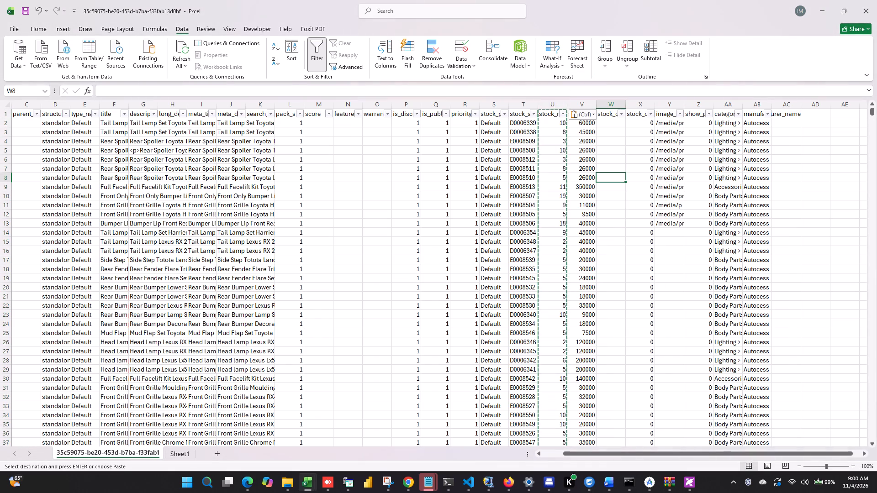
key(Escape)
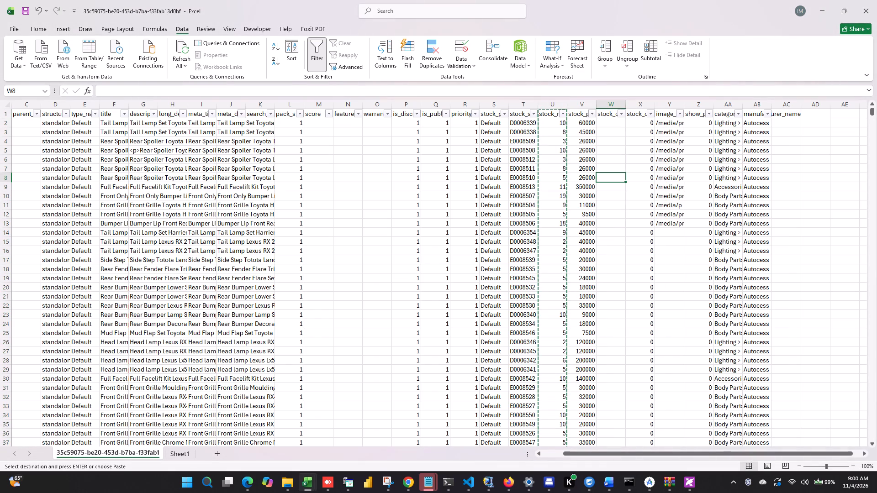
Check the values listed in the is_public and stock_num_in_stock column filters.
click(446, 116)
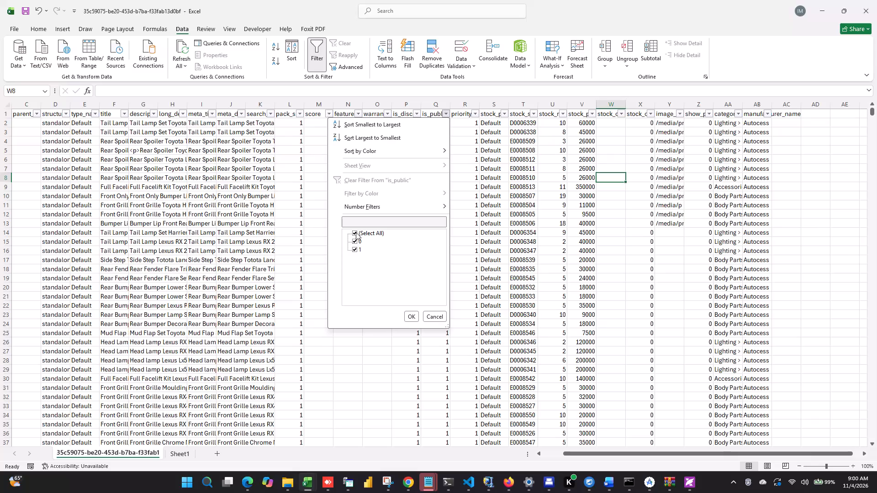
click(618, 136)
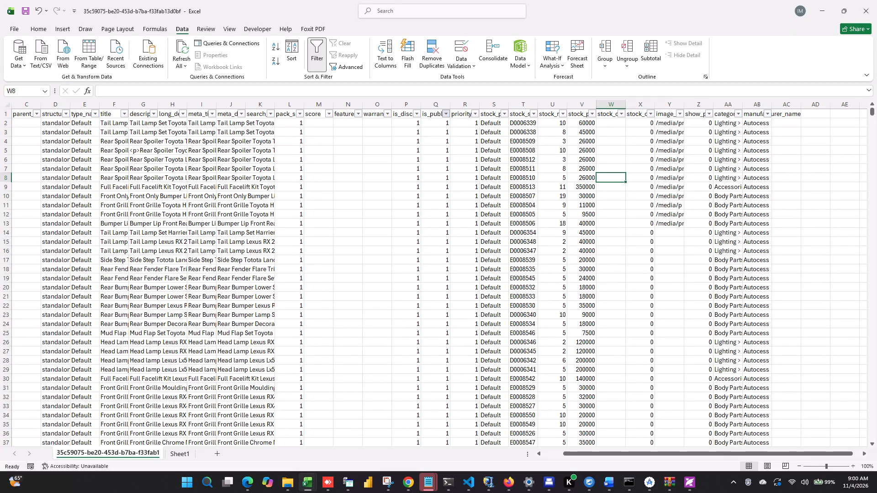
click(563, 115)
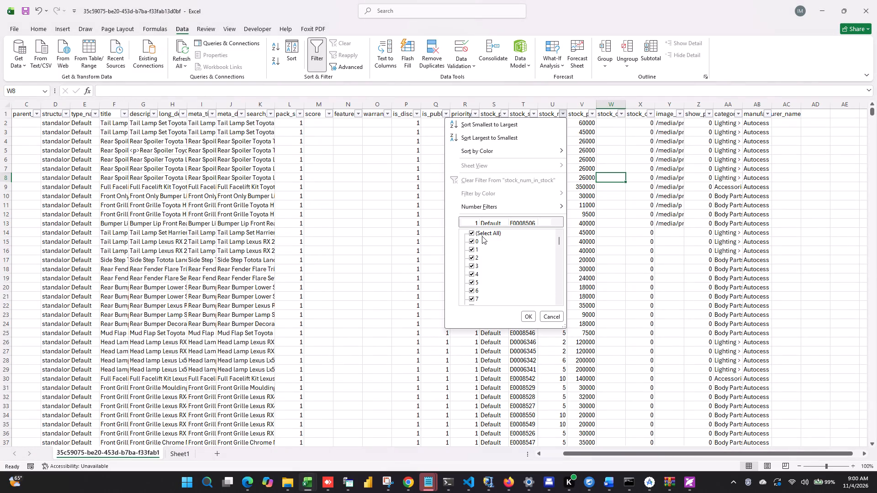
click(528, 317)
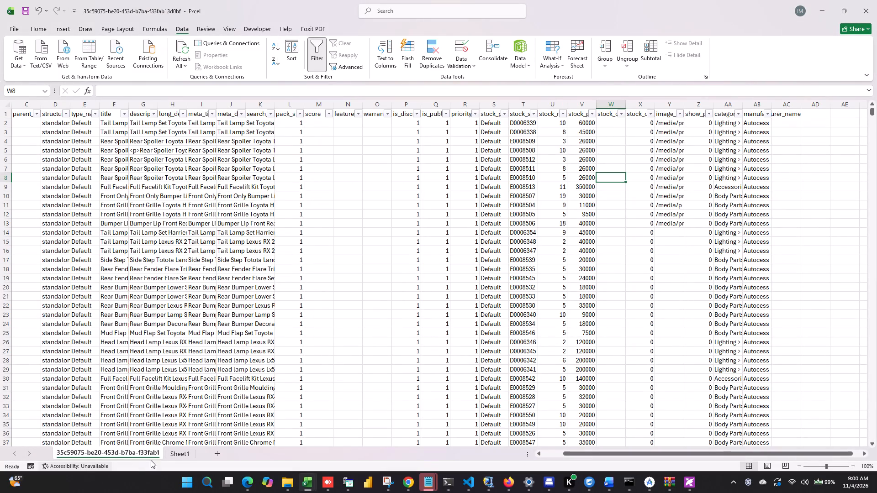
Delete Sheet1, which holds the pasted stock report, from the workbook.
click(183, 454)
right_click(183, 454)
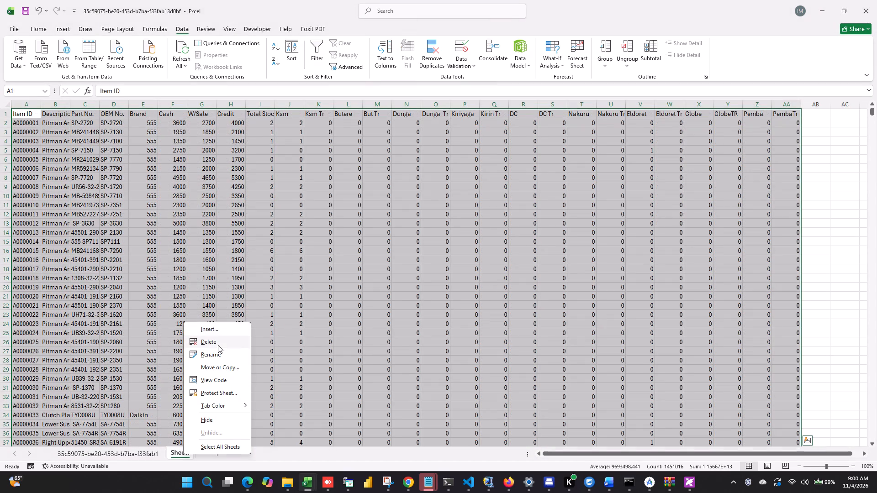
click(218, 345)
key(Return)
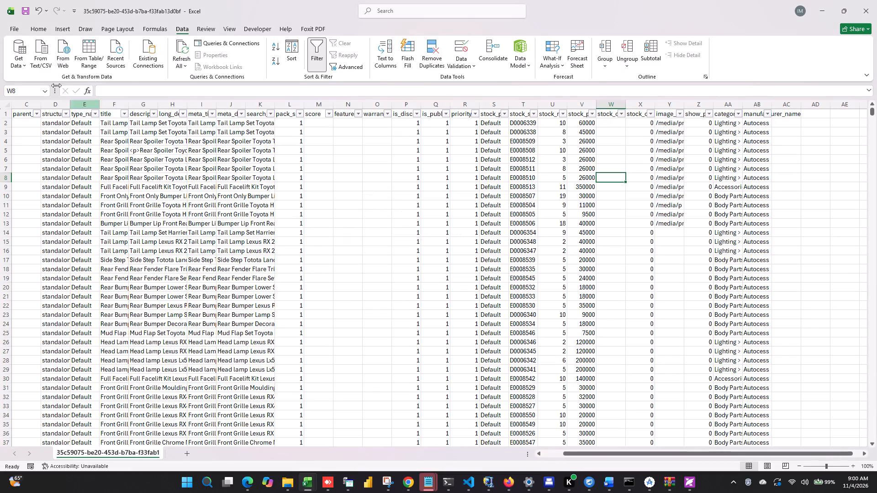
Save the workbook in the Data Import folder as a comma-delimited CSV named Website Update 04.11.2026.
click(8, 24)
click(19, 166)
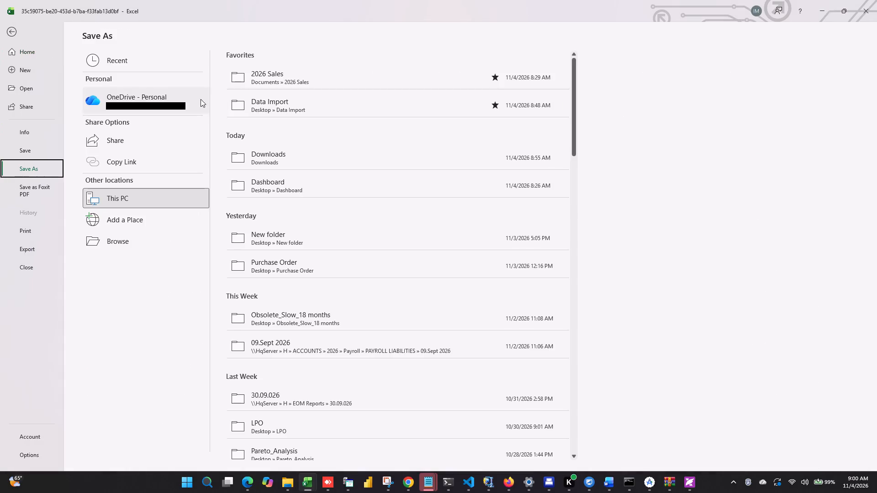
click(281, 110)
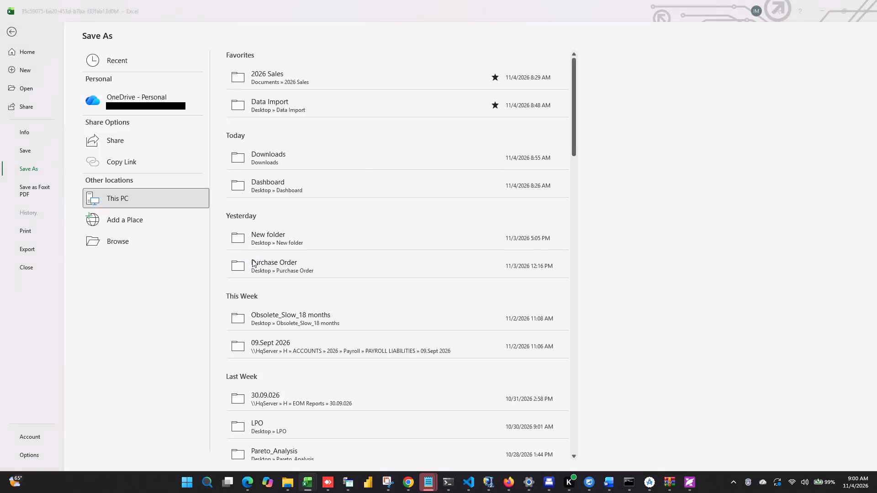
key(BackSpace)
text(Website Update)
key(space)
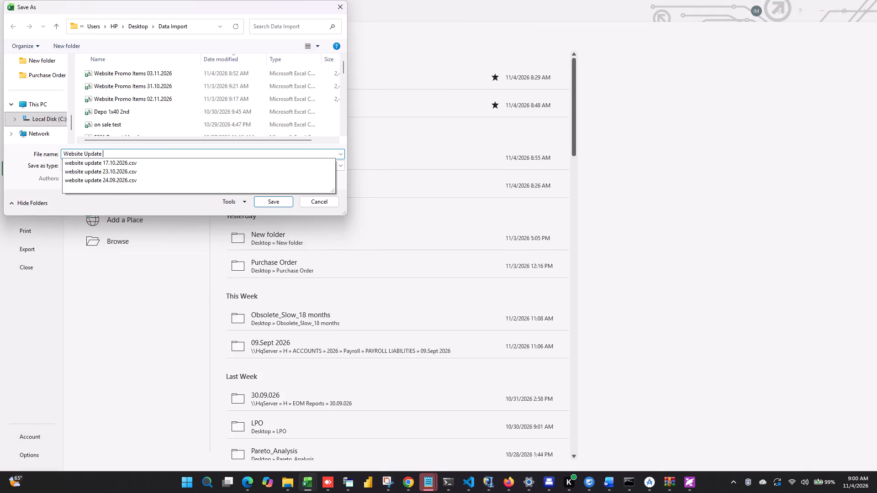
text(04.112026)
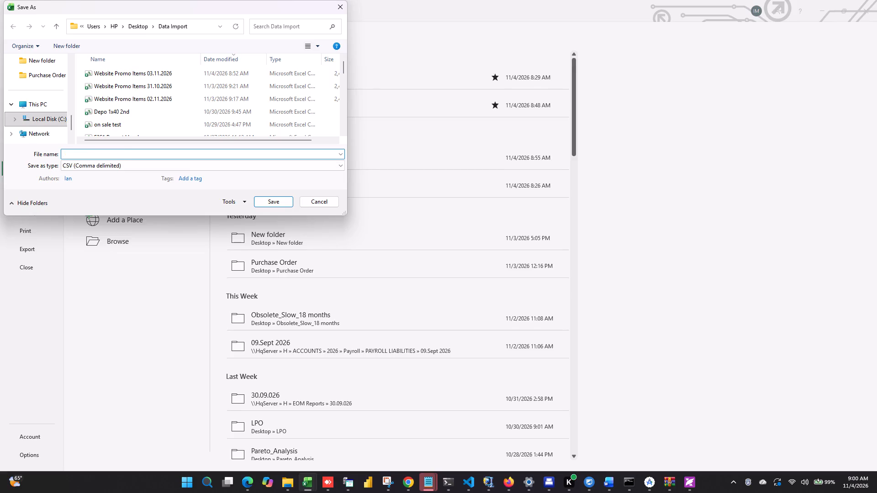
key(BackSpace)
key(BackSpace)
key(BackSpace)
key(BackSpace)
text(.2026)
key(Return)
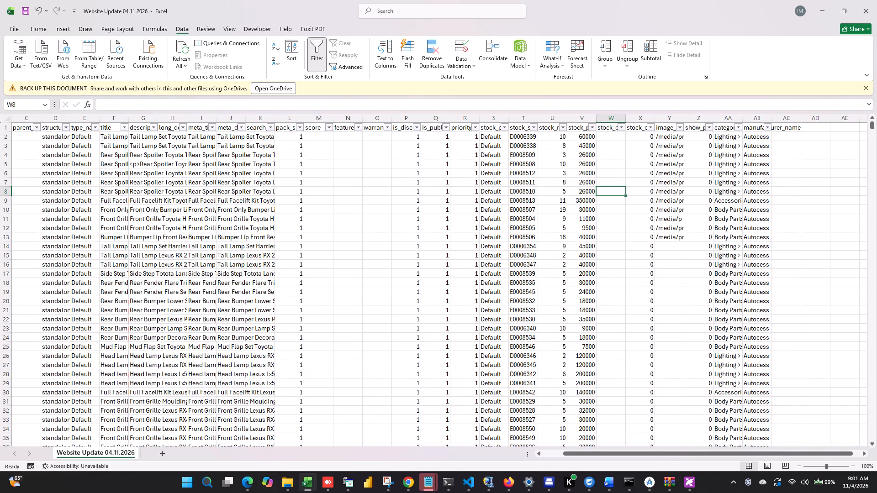
Switch to File Explorer, search the Data Import folder for "website", and cut all the matching files.
click(291, 488)
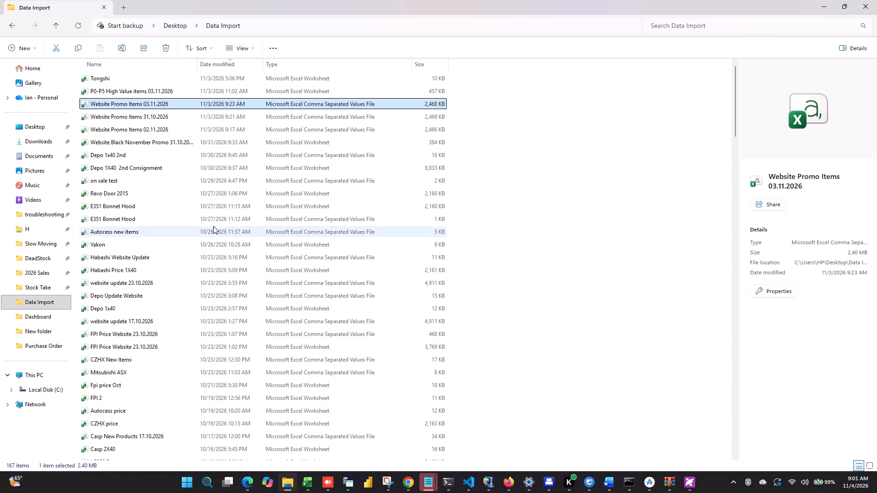
click(682, 26)
text(webist)
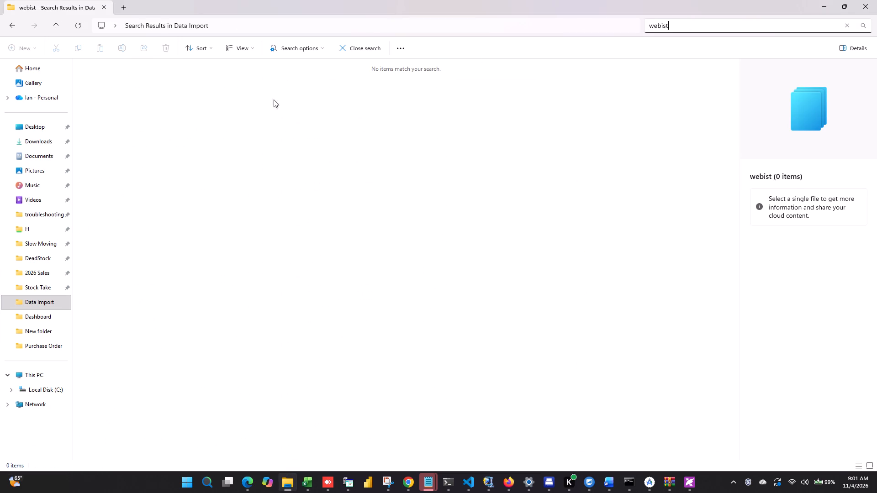
key(BackSpace)
key(BackSpace)
key(BackSpace)
text(sit)
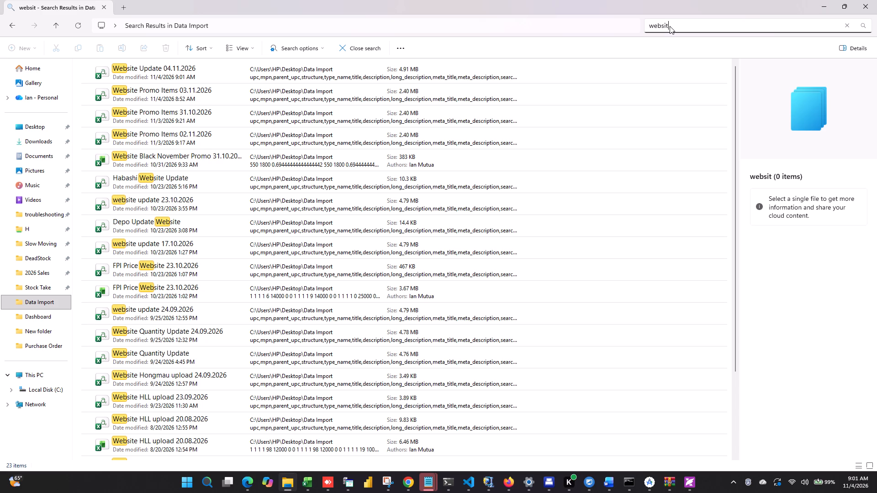
scroll(245, 335, down, 5)
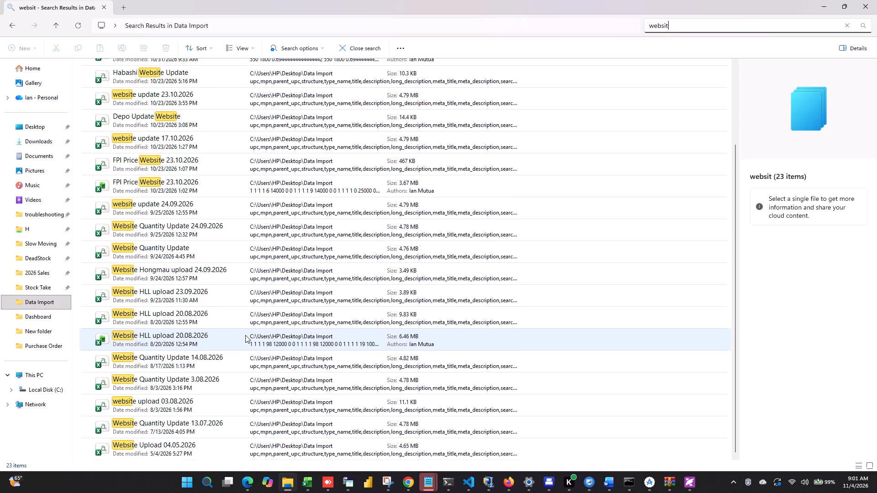
scroll(245, 335, down, 11)
scroll(249, 338, up, 19)
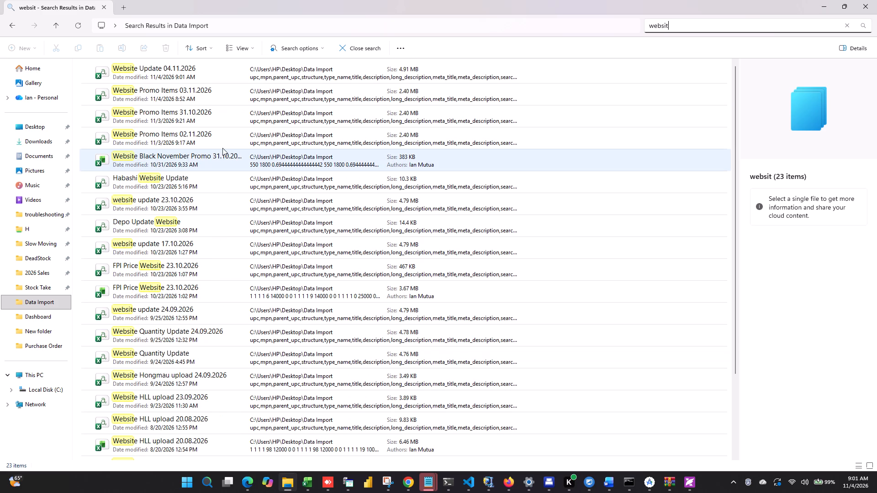
key(ctrl+a)
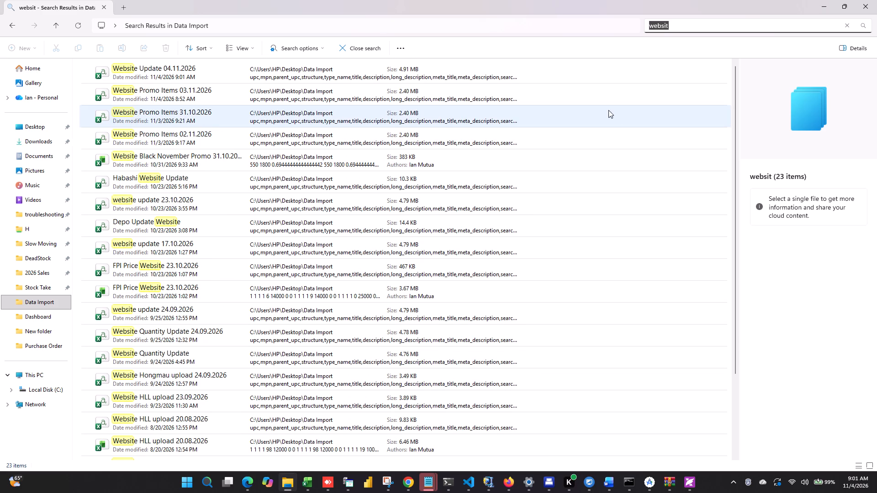
click(700, 18)
key(e)
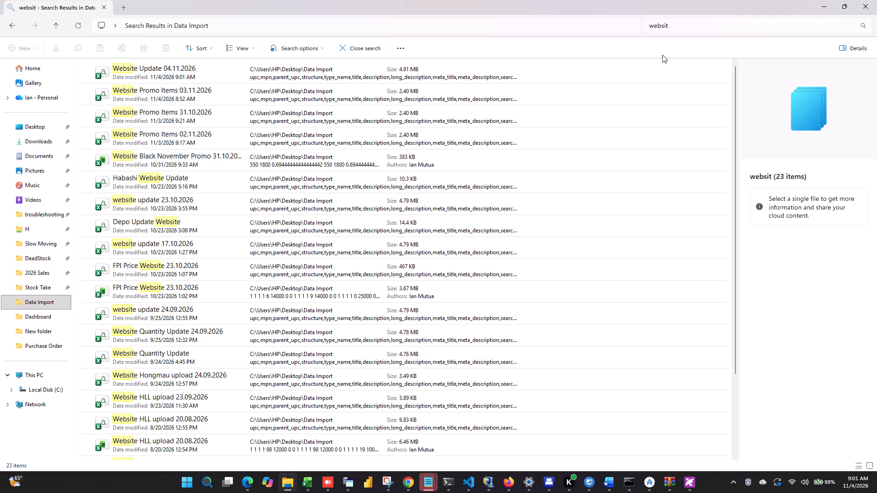
click(679, 27)
key(e)
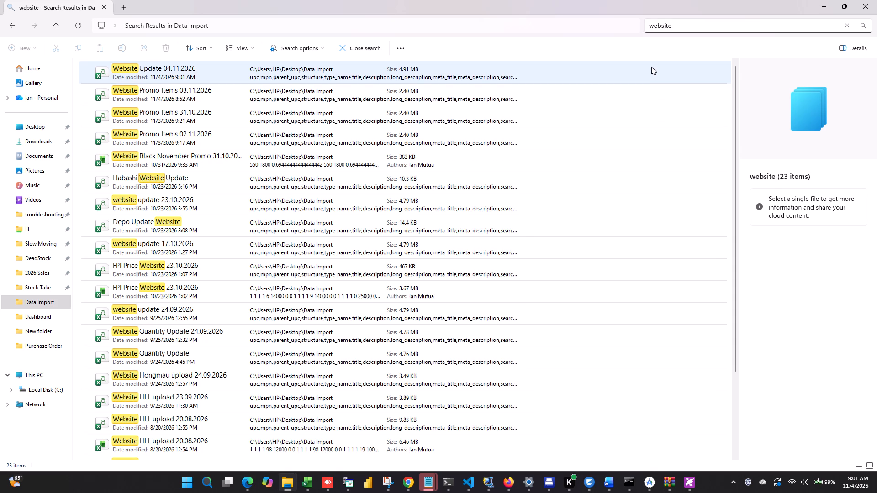
drag(651, 66, 690, 492)
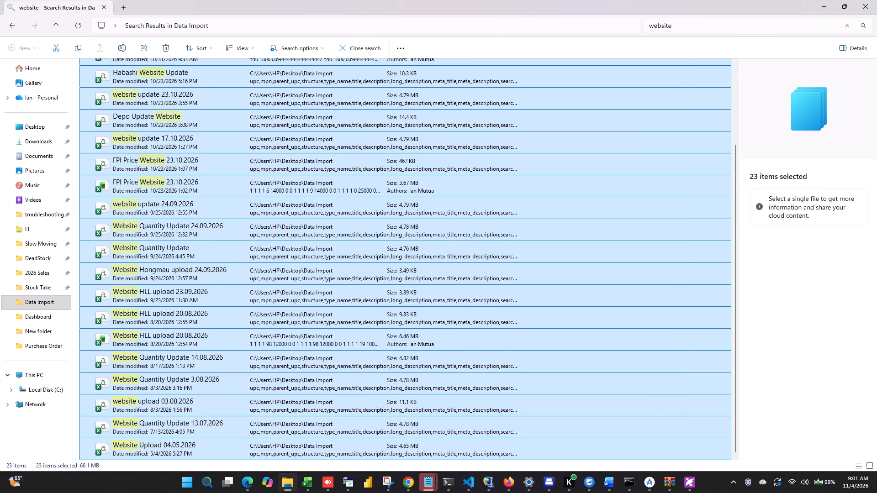
key(ctrl+x)
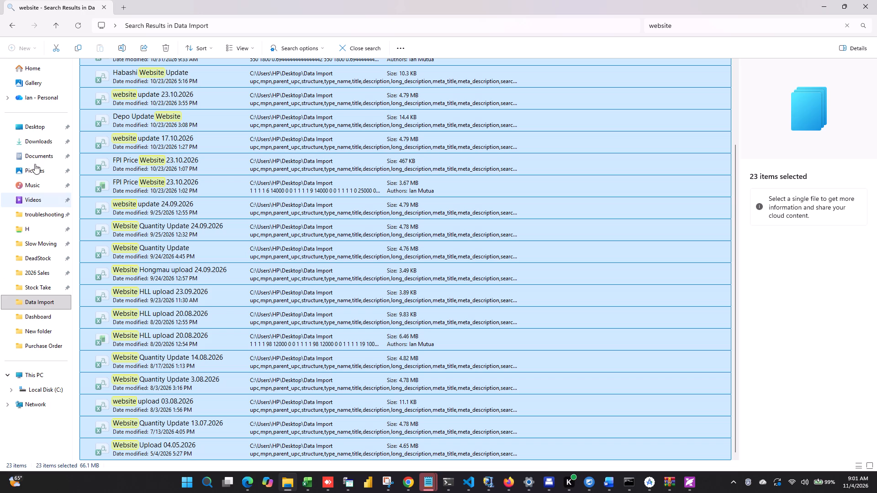
Create a new folder on the Desktop to hold the cut website files.
click(31, 131)
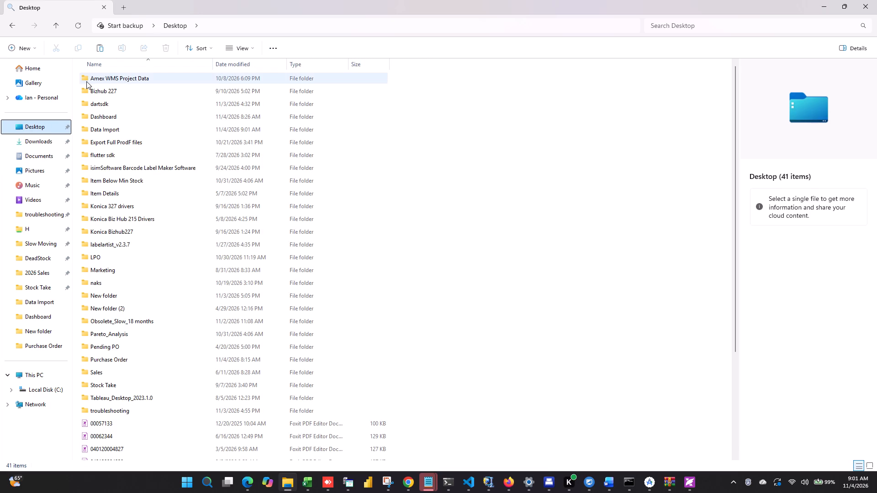
click(31, 49)
click(42, 69)
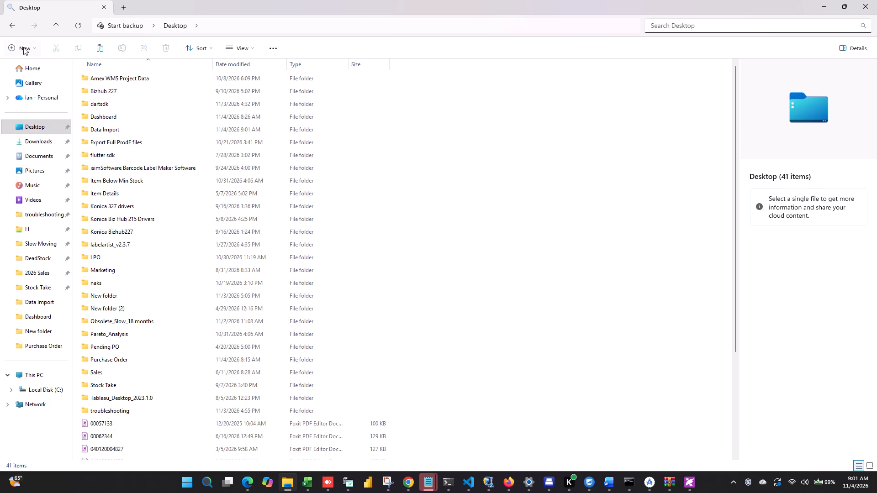
click(23, 47)
click(52, 68)
scroll(221, 338, down, 2)
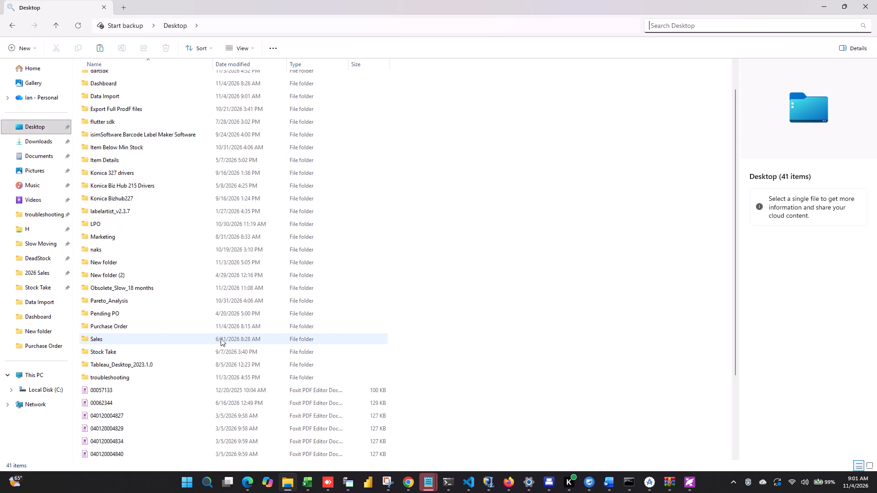
scroll(221, 338, down, 9)
scroll(221, 339, up, 5)
double_click(52, 122)
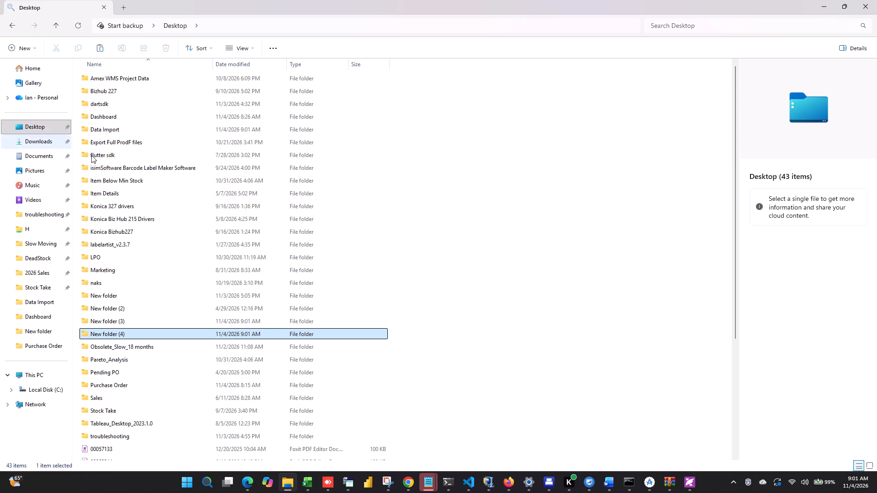
Rename the newly created New folder (4) on the Desktop as Website Files.
click(132, 336)
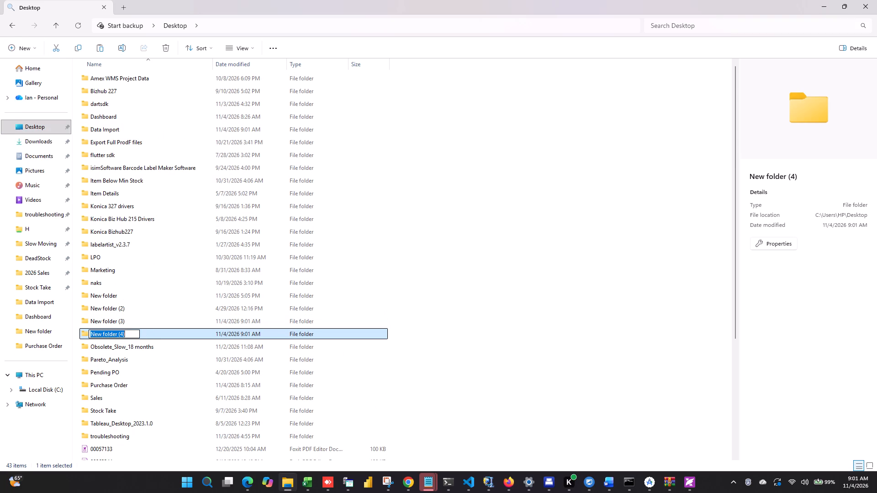
key(BackSpace)
text(Websute)
key(BackSpace)
key(BackSpace)
key(BackSpace)
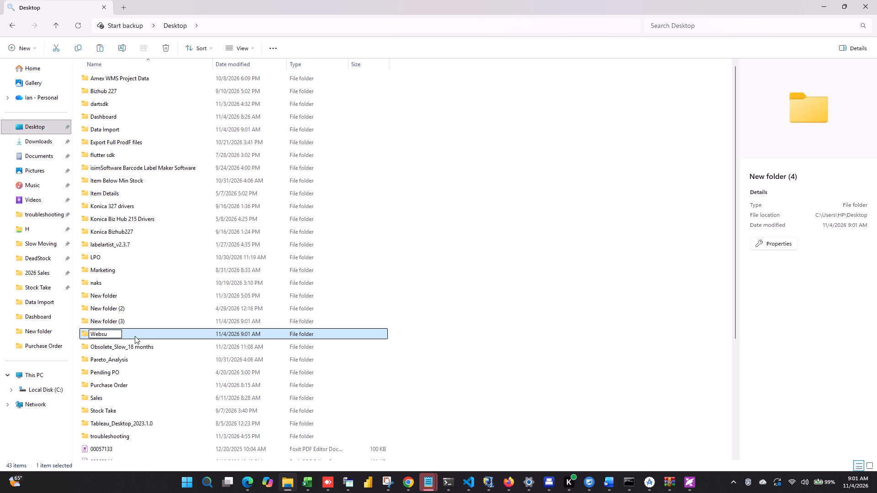
text(ite)
key(space)
text(Files)
key(Return)
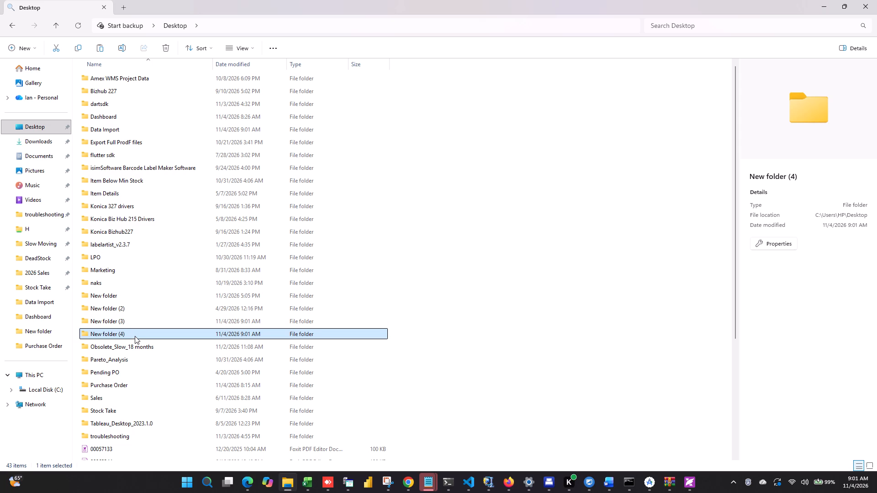
Look for the Website Files folder on the Desktop and try to open New folder (4).
scroll(117, 401, down, 13)
scroll(124, 272, up, 16)
text(wwwww)
click(602, 240)
key(w)
key(w)
key(w)
key(w)
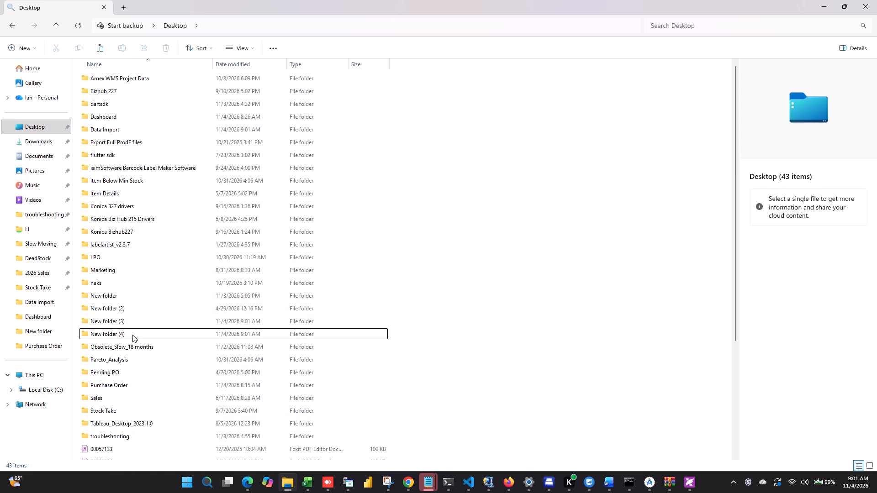
double_click(132, 335)
double_click(132, 335)
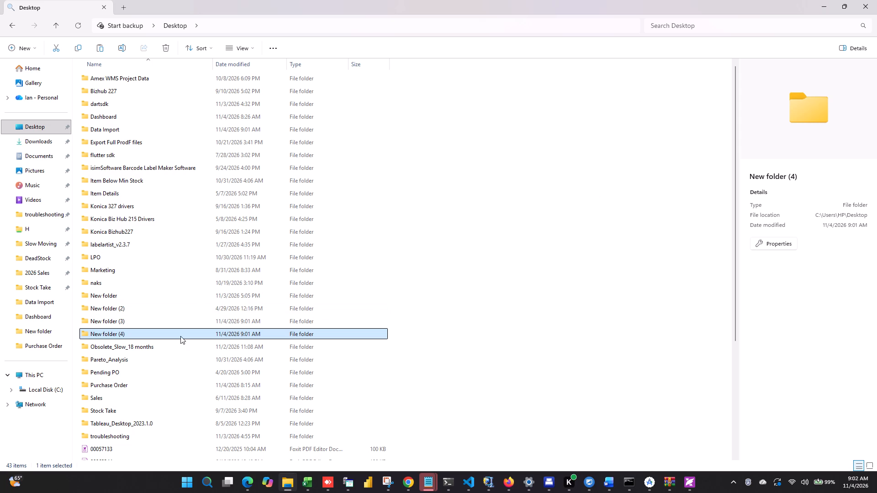
double_click(104, 338)
double_click(110, 336)
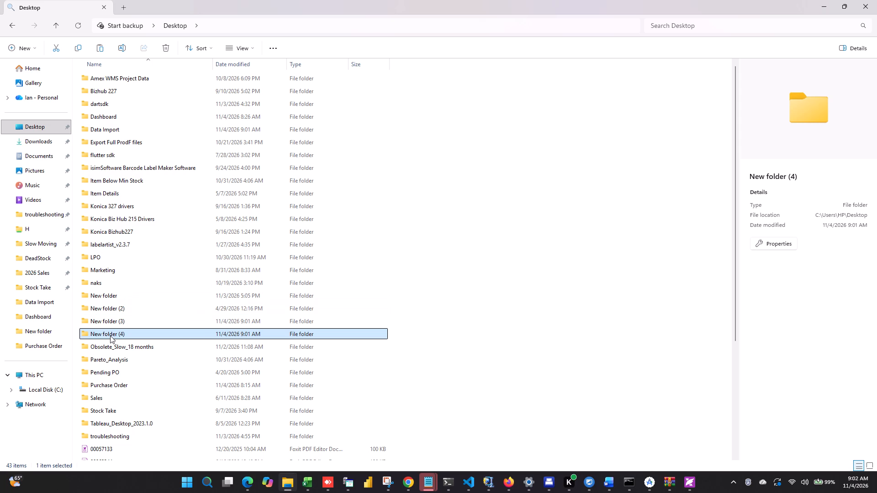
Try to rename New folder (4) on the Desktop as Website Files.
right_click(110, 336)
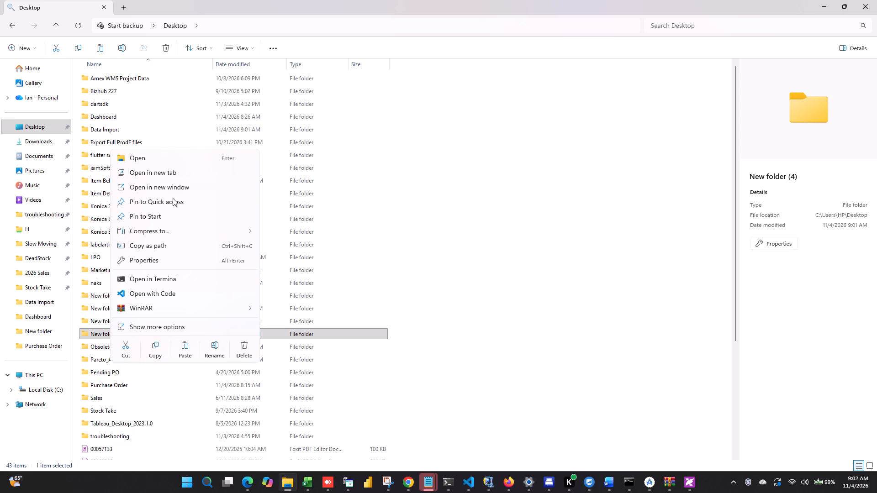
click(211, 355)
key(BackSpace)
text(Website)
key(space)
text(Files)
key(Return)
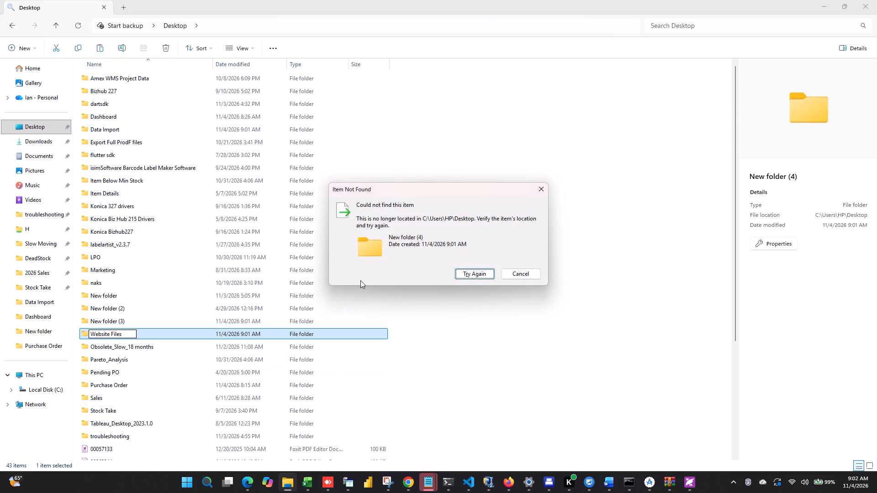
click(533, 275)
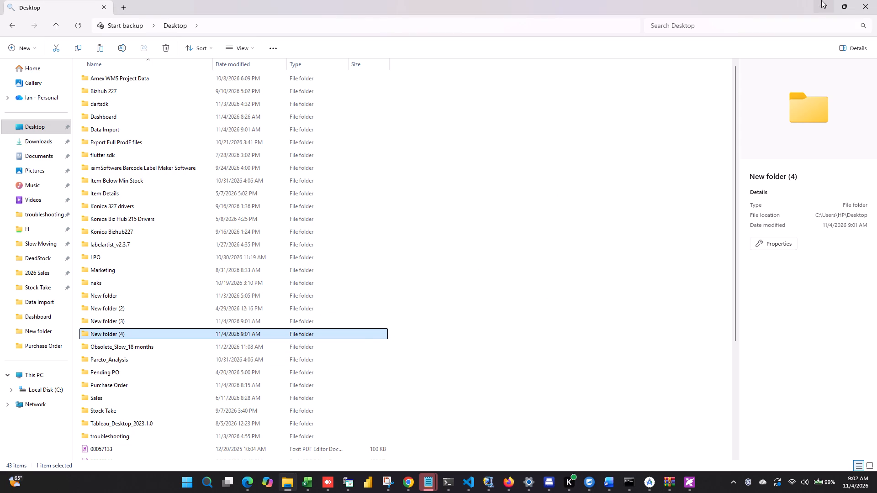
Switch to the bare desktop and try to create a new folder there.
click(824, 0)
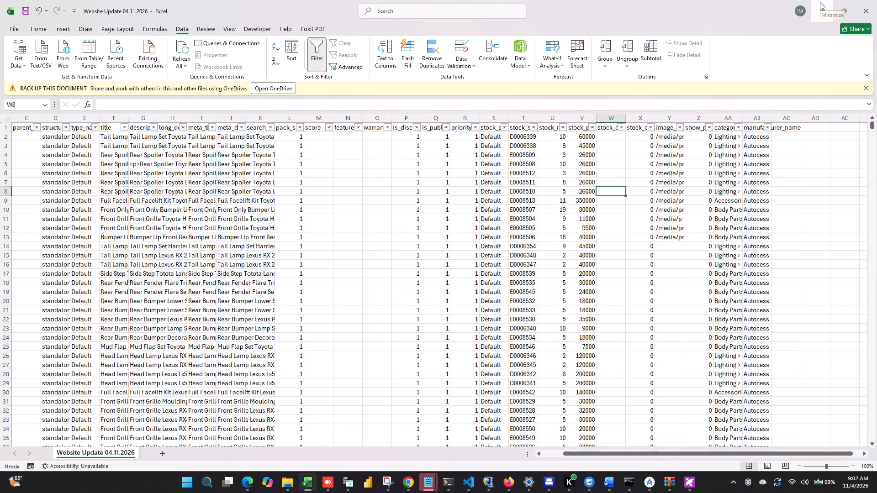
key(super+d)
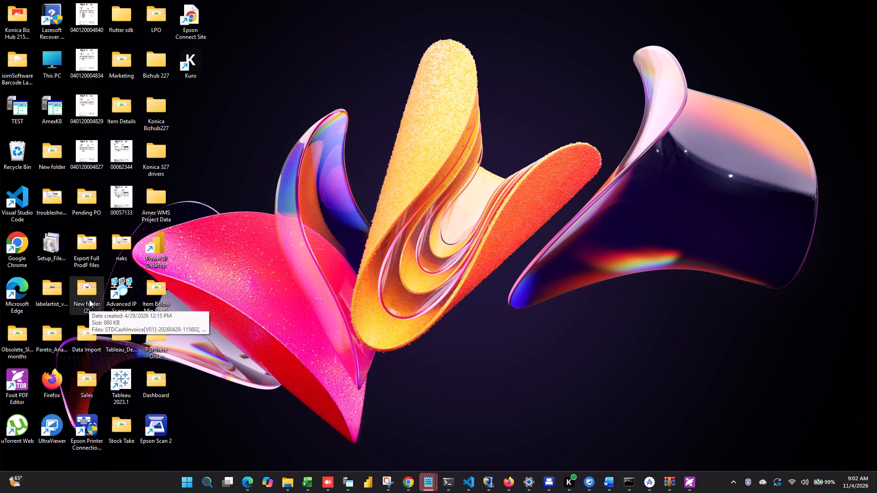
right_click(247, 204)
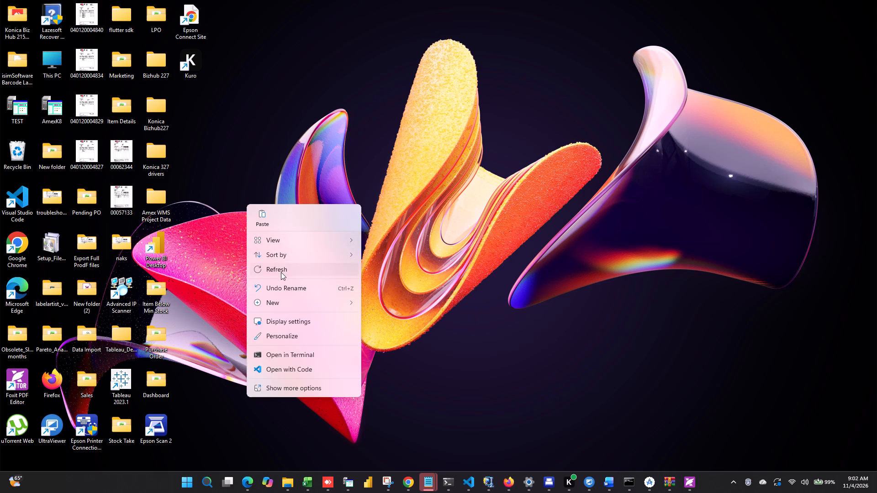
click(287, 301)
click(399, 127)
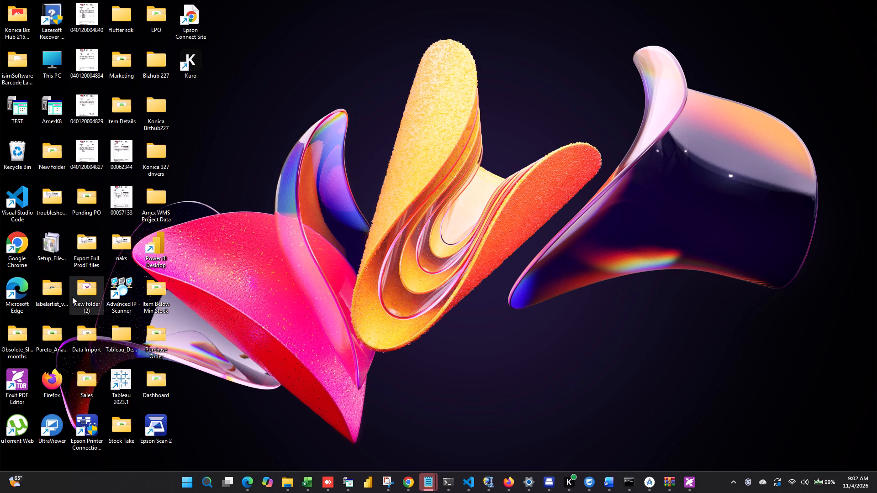
Open New folder (2) from the desktop to check its contents.
click(89, 296)
click(89, 296)
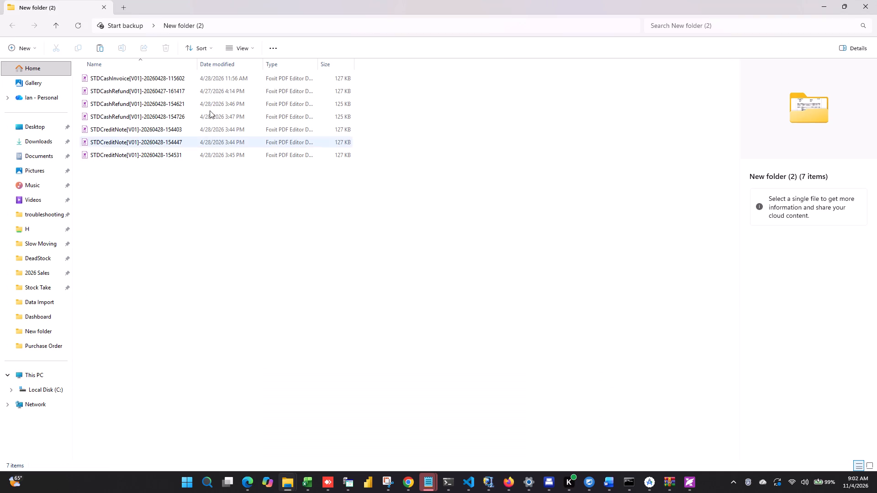